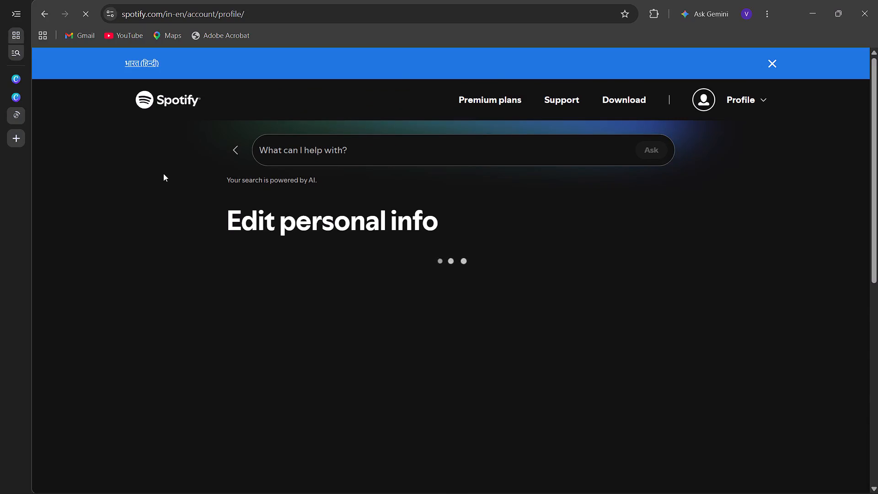
Leave the account profile page and open the Spotify web player home.
left_click(739, 98)
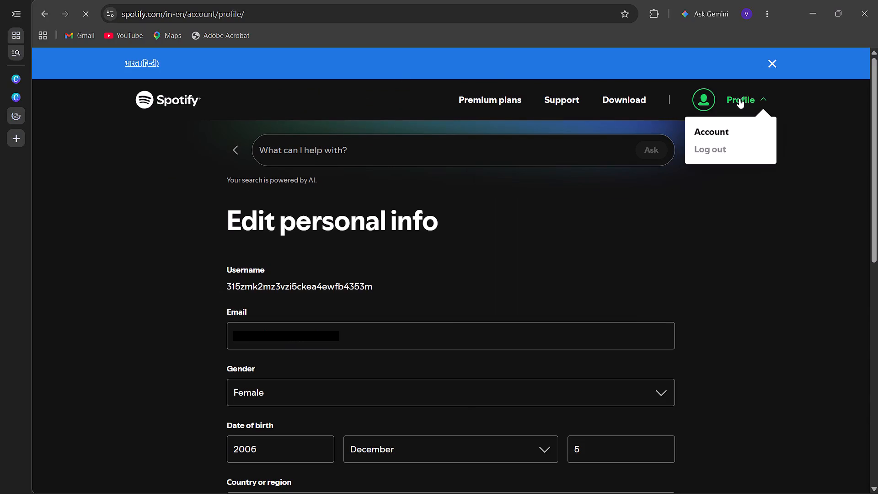
left_click(739, 98)
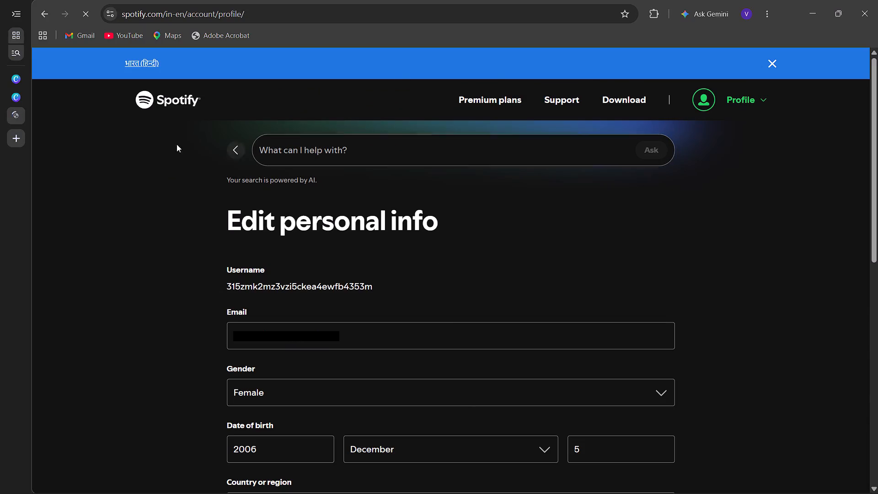
left_click(147, 94)
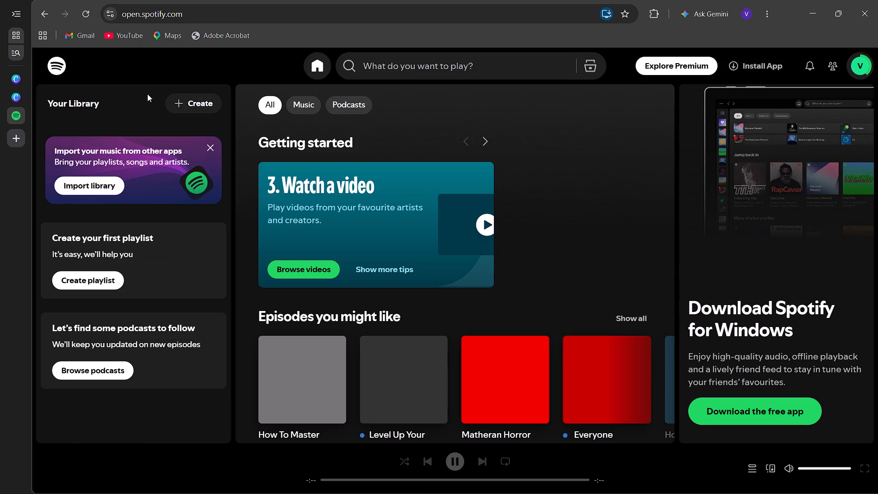
Start playback of the song Copines by Aya Nakamura.
scroll(299, 310, "down", 1)
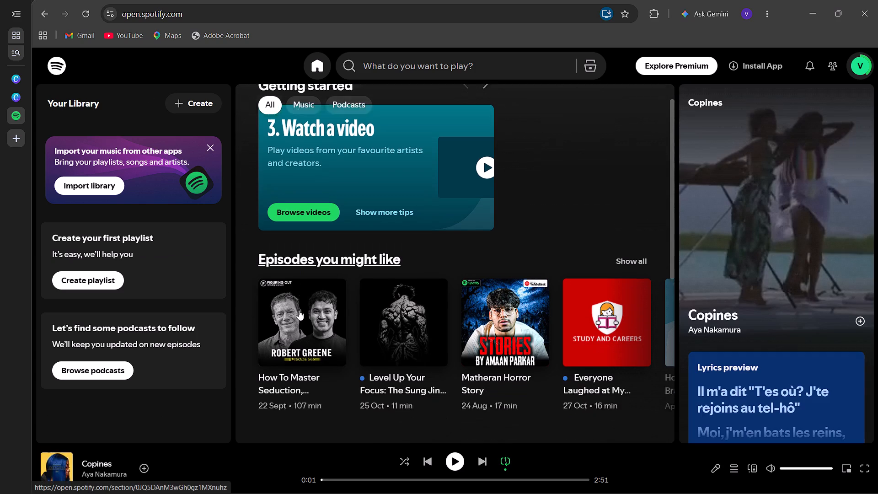
scroll(299, 310, "down", 2)
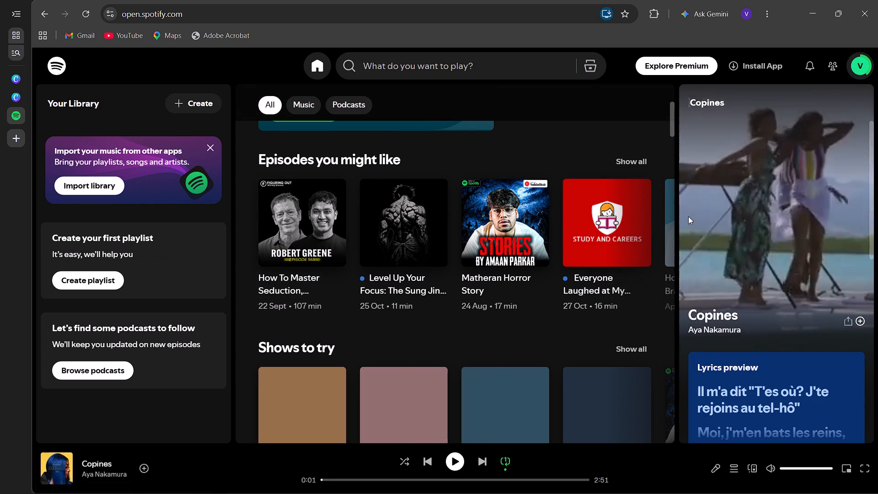
left_click(716, 212)
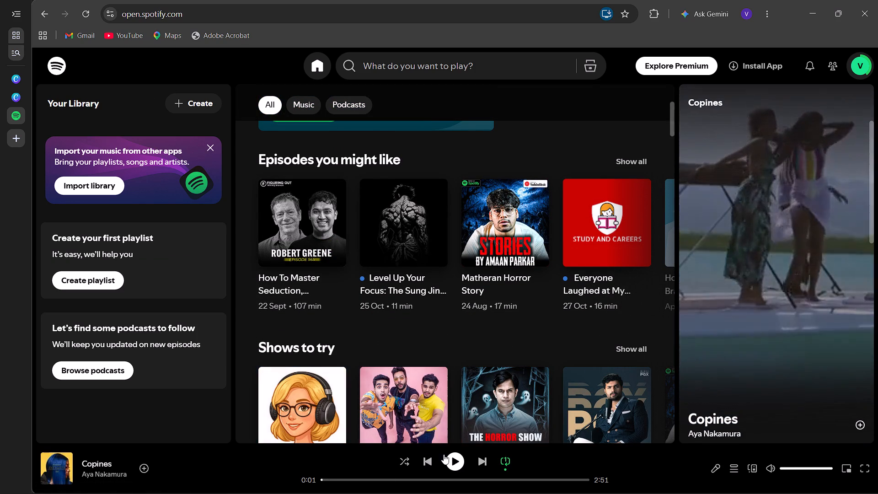
left_click(458, 456)
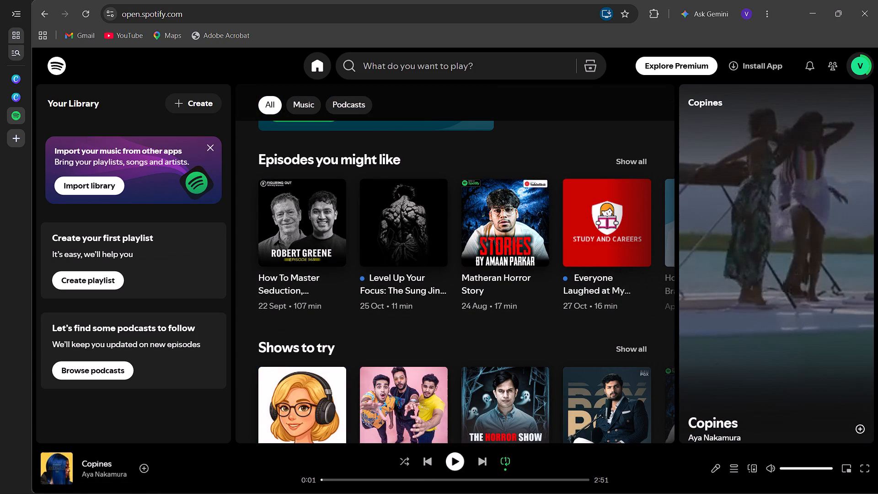
left_click(461, 461)
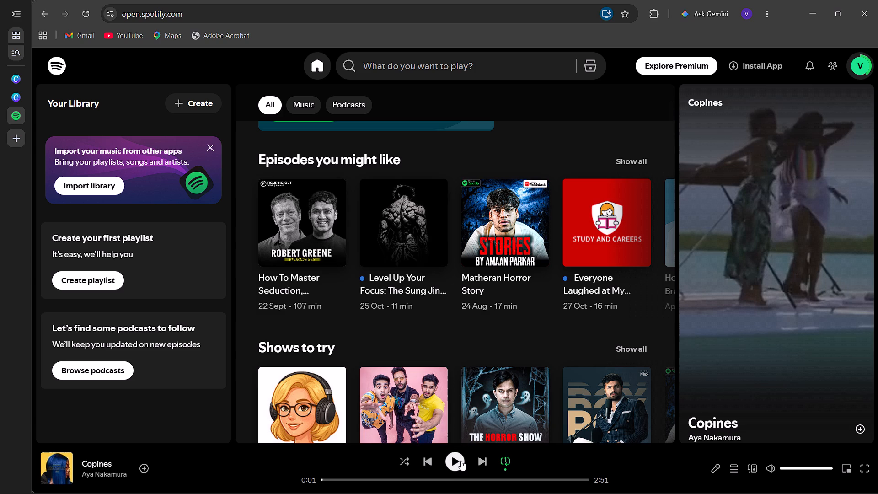
left_click(461, 461)
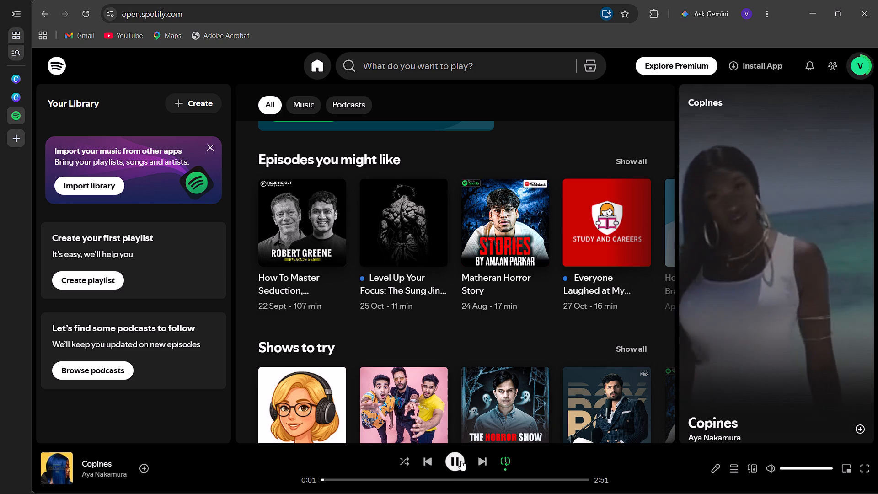
left_click(461, 461)
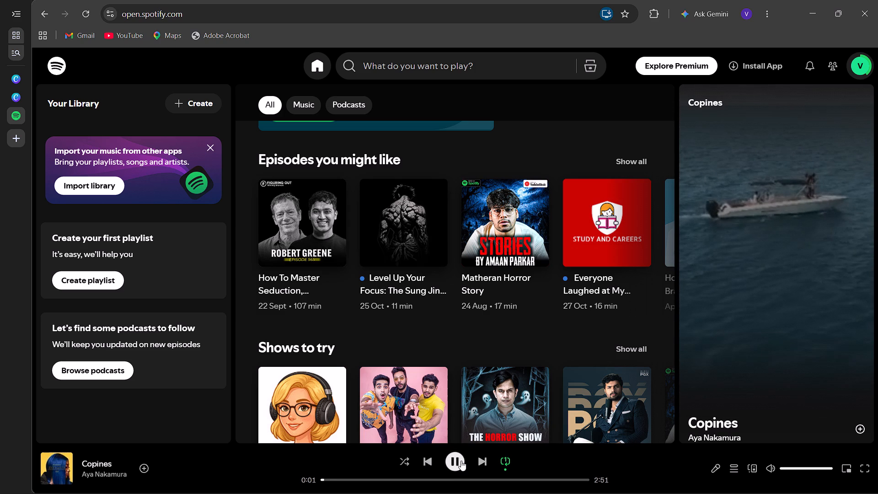
left_click(461, 461)
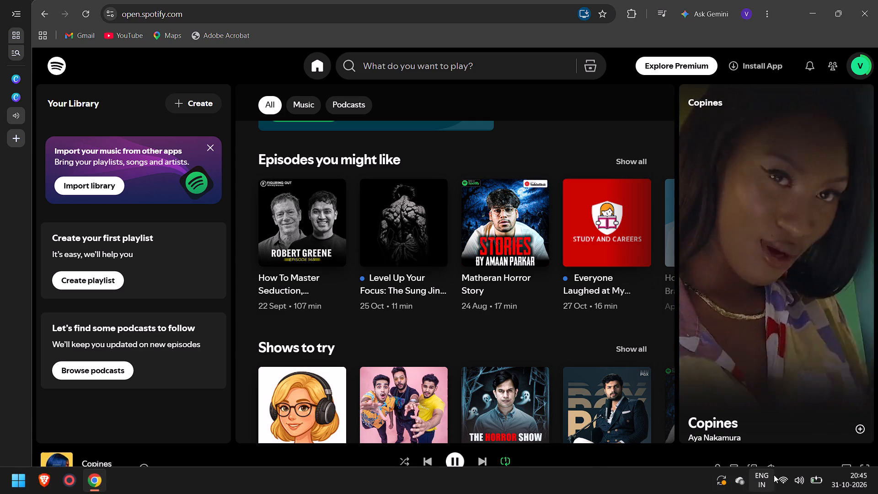
Lower the system volume to roughly two thirds.
left_click(778, 475)
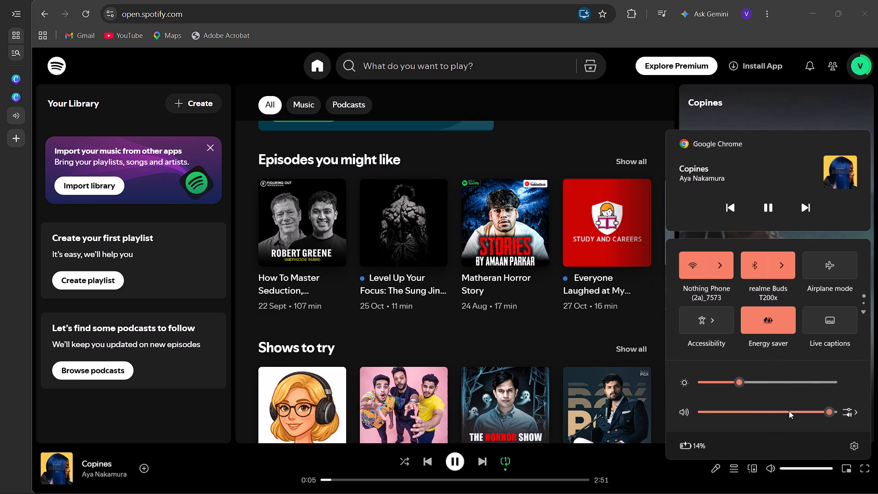
left_click(789, 411)
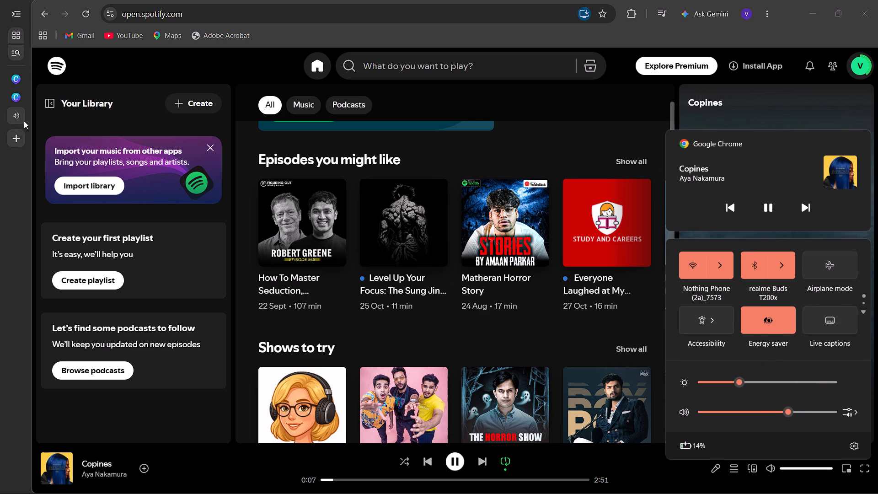
Switch to the Canva scrapbook design and search the graphics for cloth again.
left_click(15, 97)
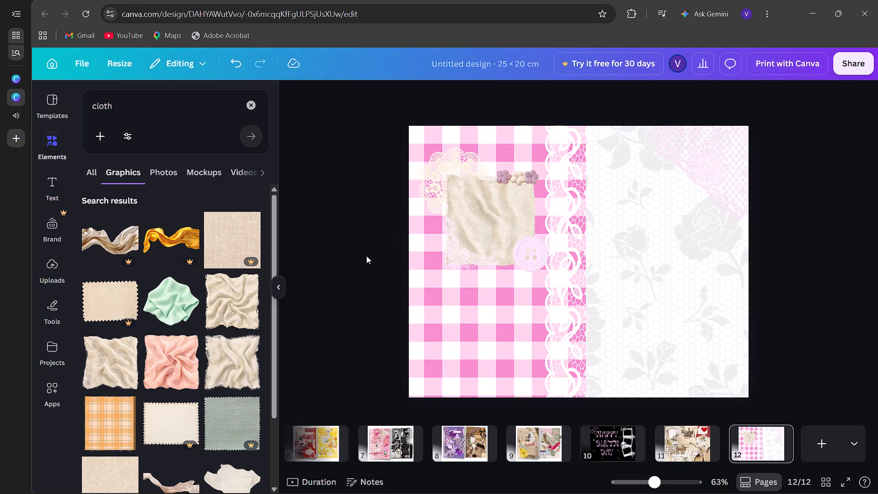
left_click(483, 203)
scroll(129, 319, "down", 4)
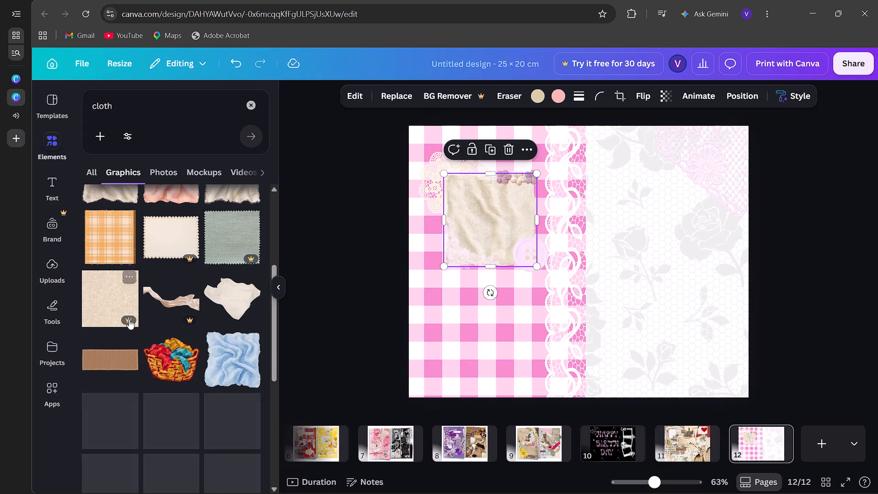
left_click(162, 101)
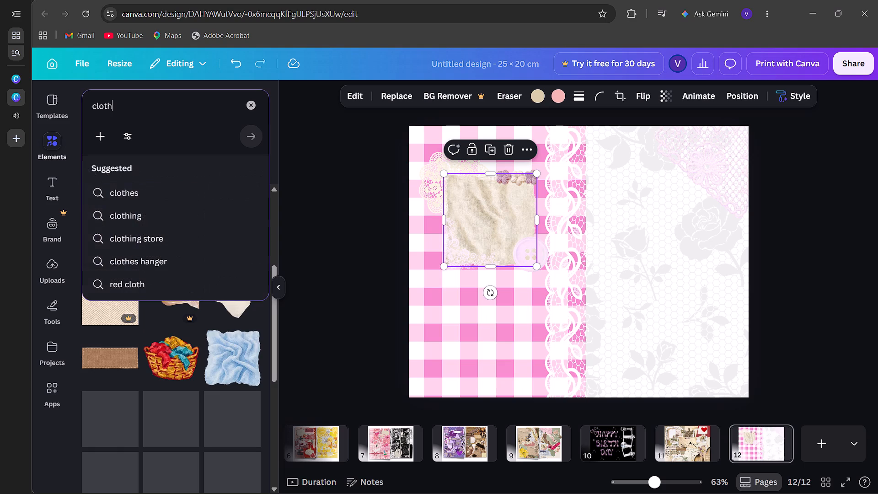
key("BackSpace")
key("BackSpace")
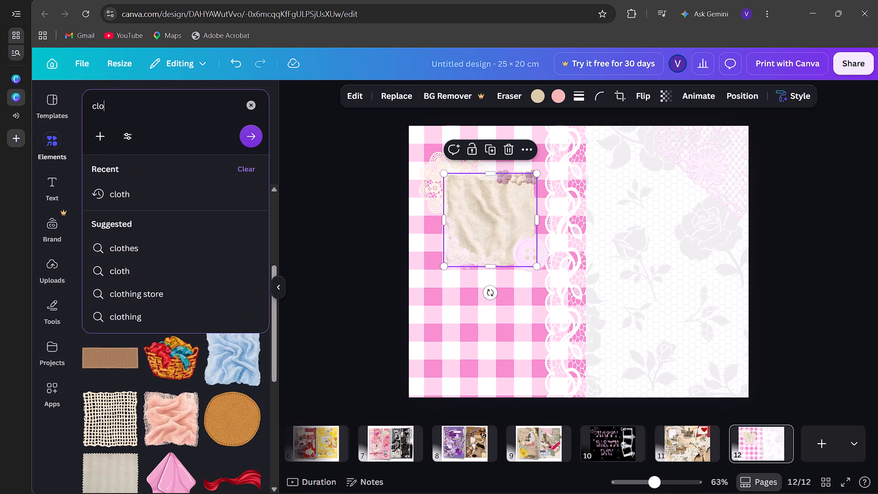
left_click(138, 190)
key("Return")
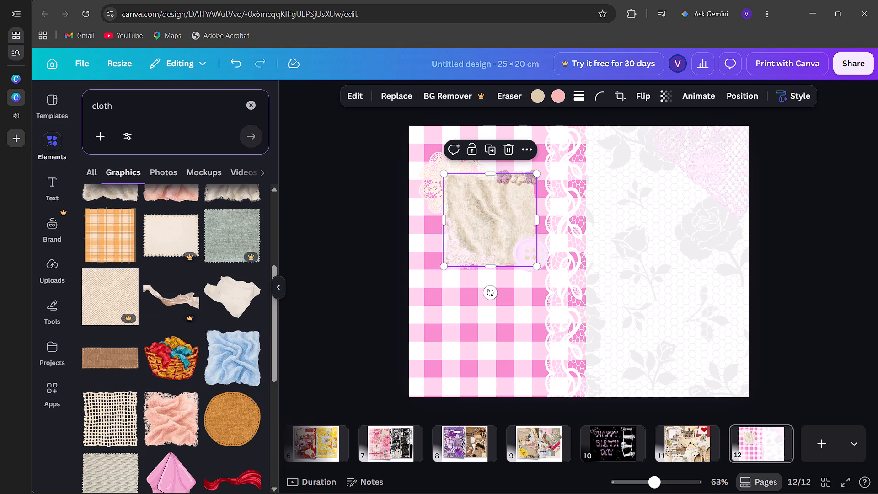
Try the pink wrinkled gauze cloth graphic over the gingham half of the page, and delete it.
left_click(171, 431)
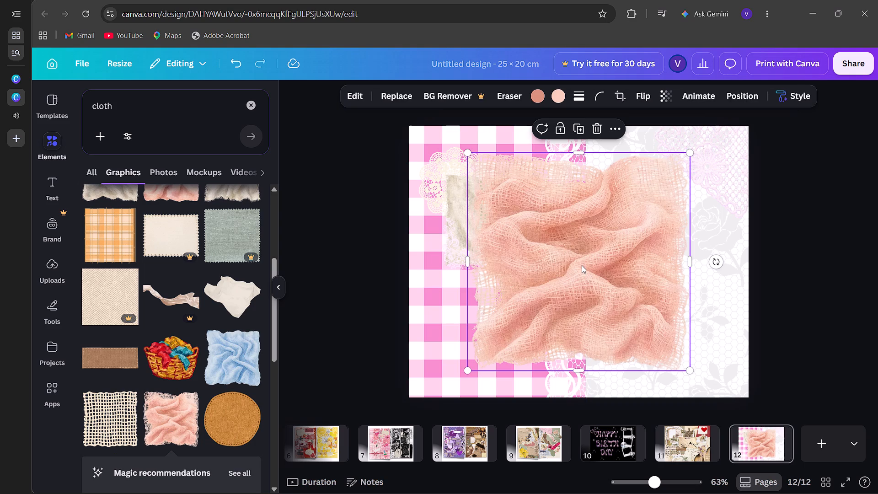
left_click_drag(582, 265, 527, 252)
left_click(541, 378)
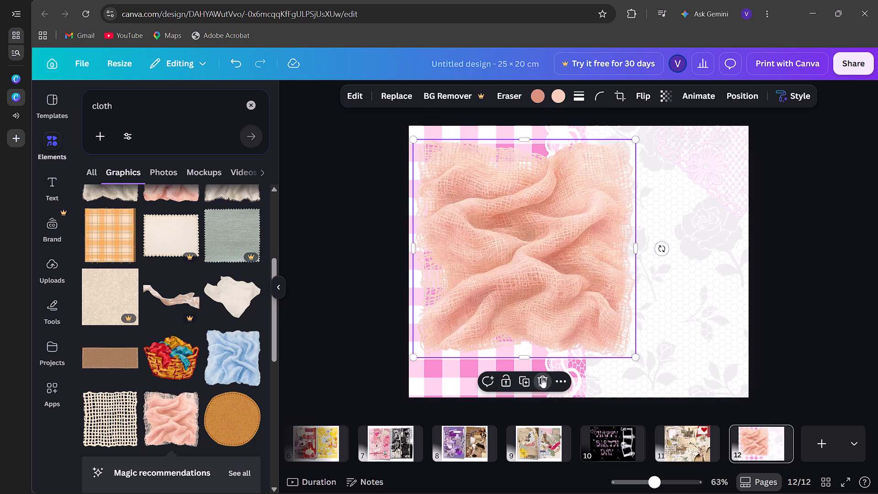
Add the brown burlap strip with zigzag edges from the cloth graphics and shrink it to about half its size.
scroll(183, 353, "down", 3)
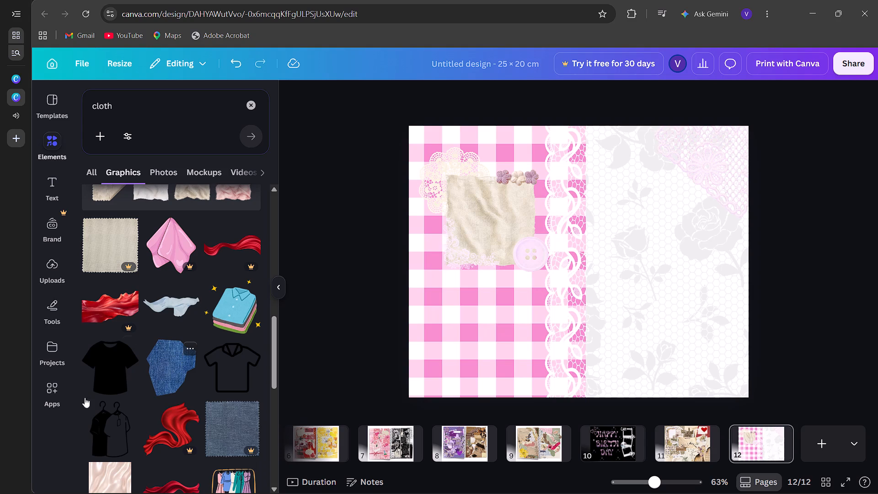
scroll(223, 353, "down", 3)
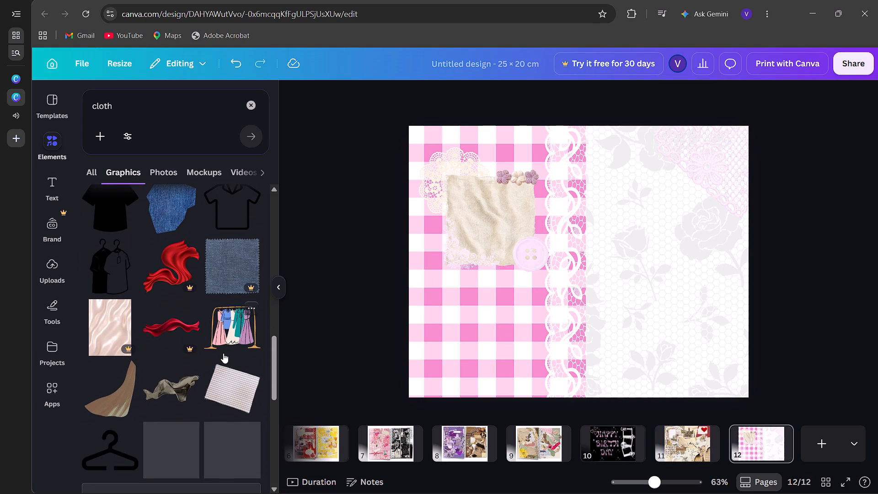
scroll(223, 353, "down", 4)
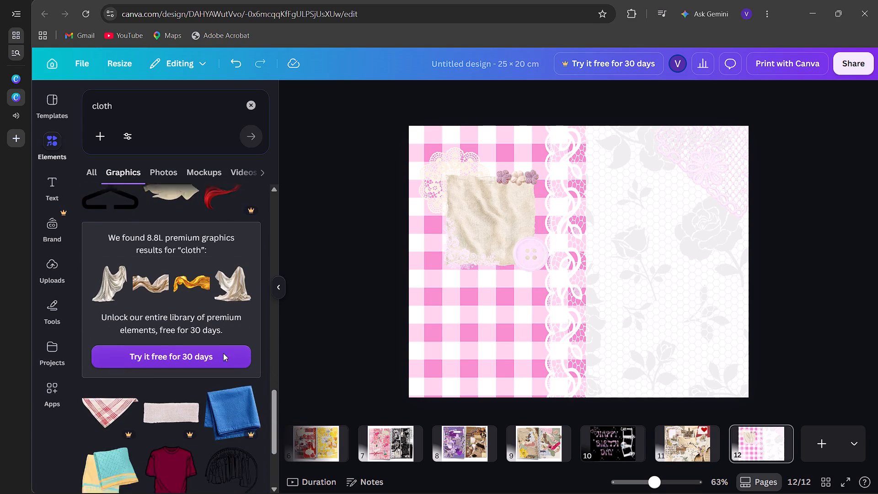
scroll(223, 353, "down", 7)
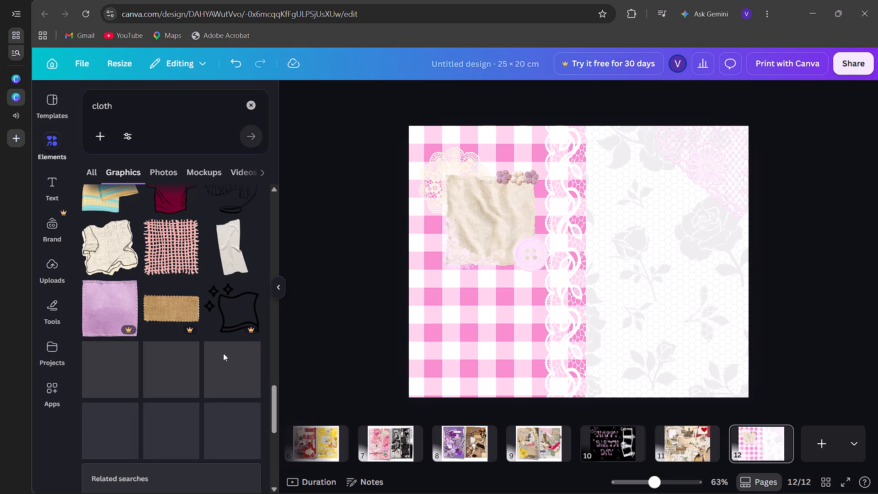
left_click(182, 308)
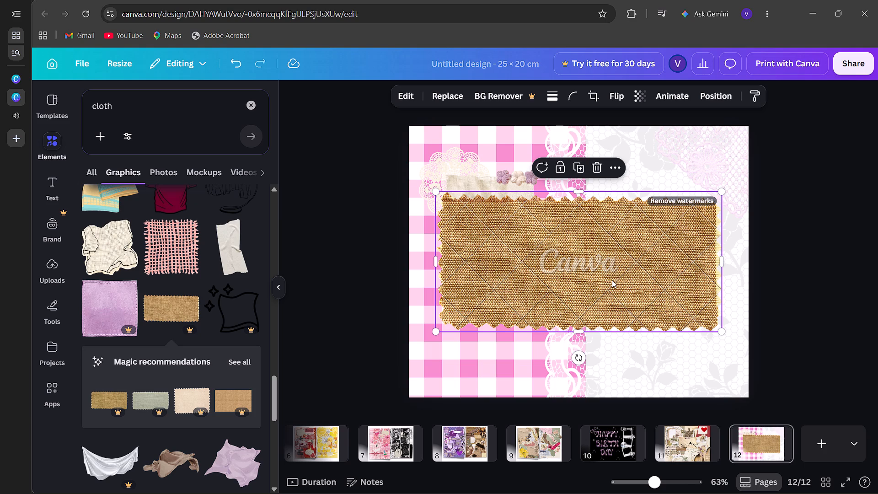
left_click_drag(612, 280, 630, 263)
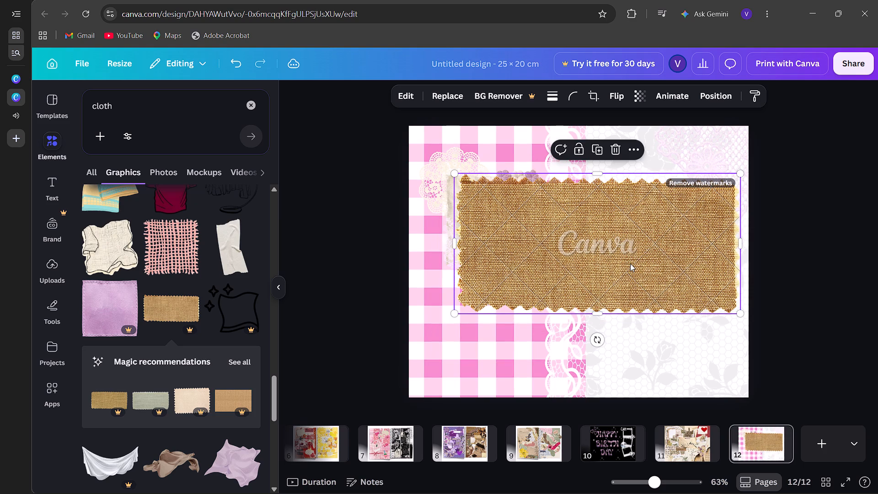
left_click_drag(741, 177, 589, 277)
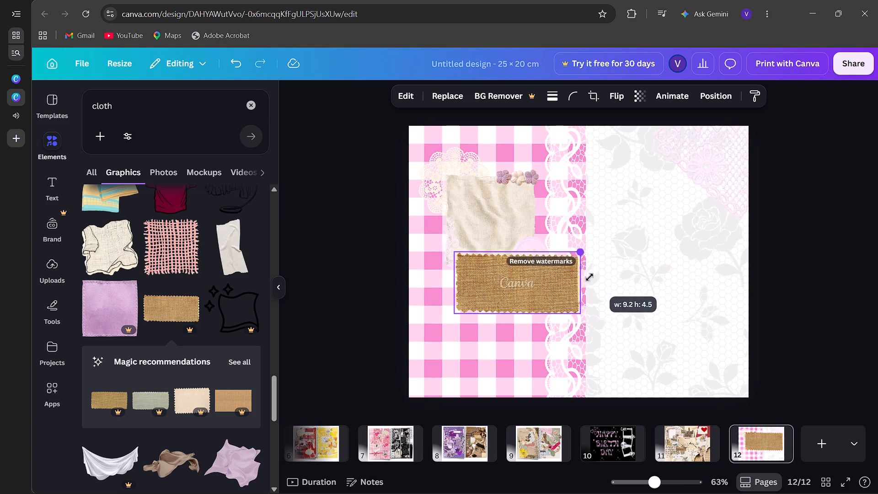
left_click_drag(589, 277, 612, 269)
Shrink the burlap strip further and place it on the pink gingham, a little below the cream cloth.
left_click_drag(538, 279, 472, 292)
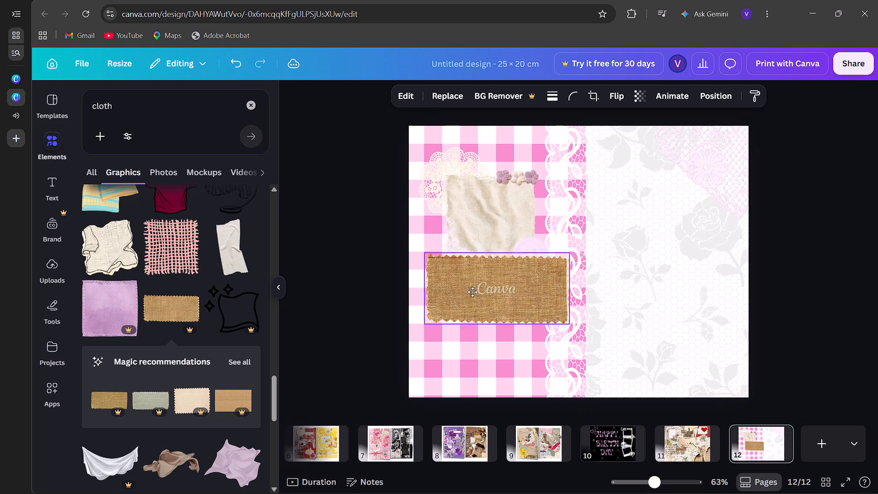
left_click_drag(472, 292, 497, 291)
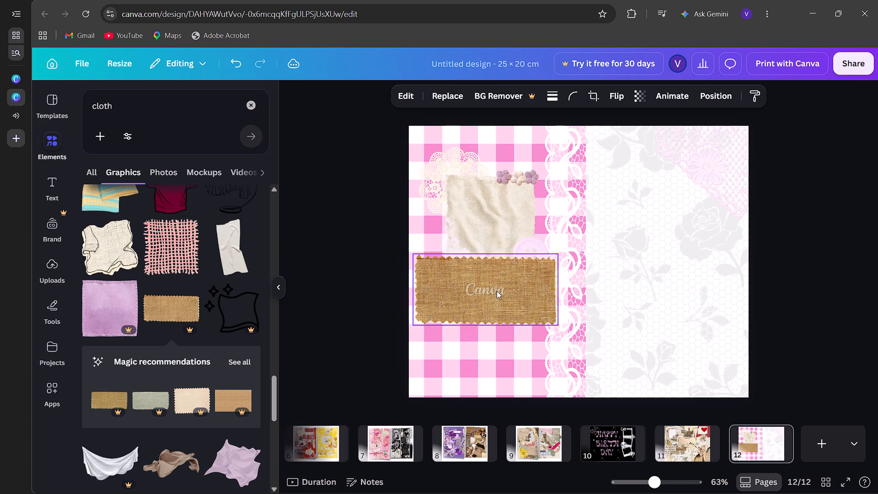
left_click_drag(560, 255, 529, 284)
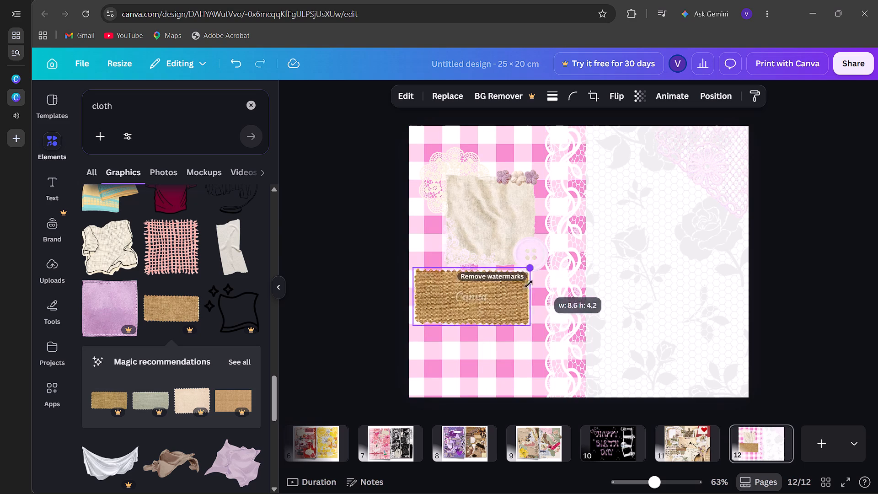
left_click_drag(529, 284, 531, 285)
left_click_drag(485, 310, 484, 295)
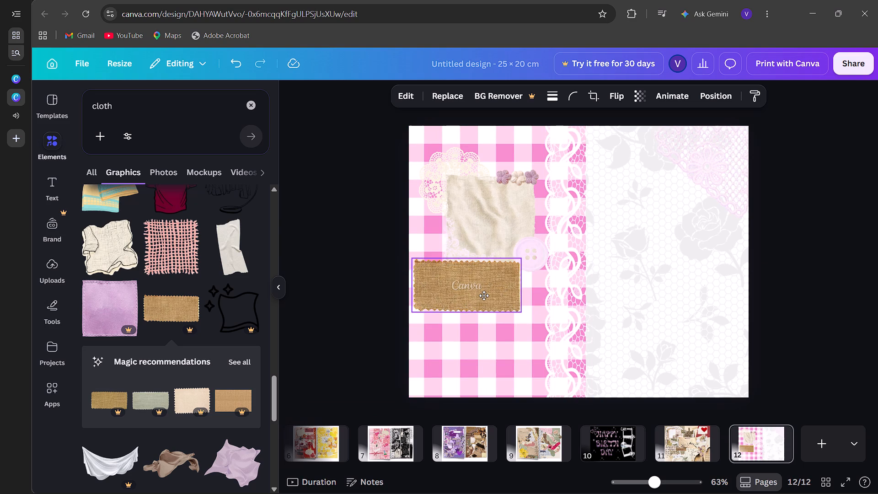
left_click_drag(484, 295, 492, 281)
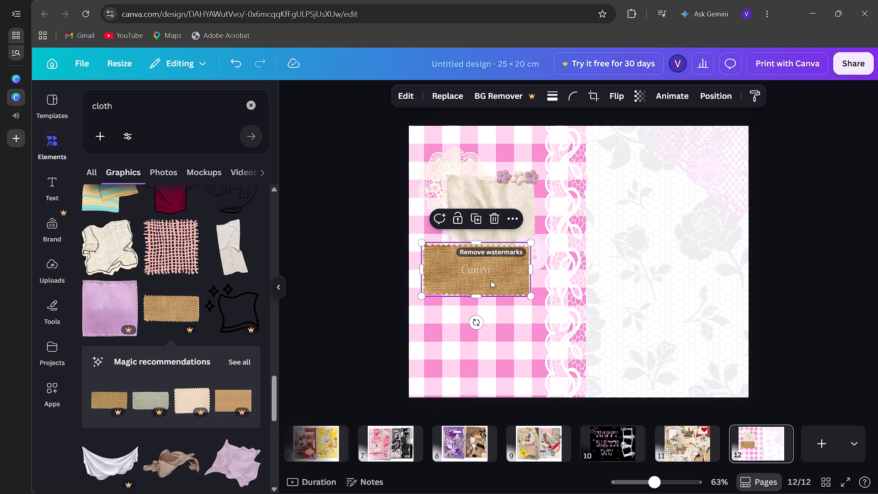
left_click_drag(491, 280, 497, 336)
Move the lace corner from the cream cloth's lower edge to its upper-left corner and flip it vertically.
left_click_drag(449, 251, 448, 205)
left_click(577, 103)
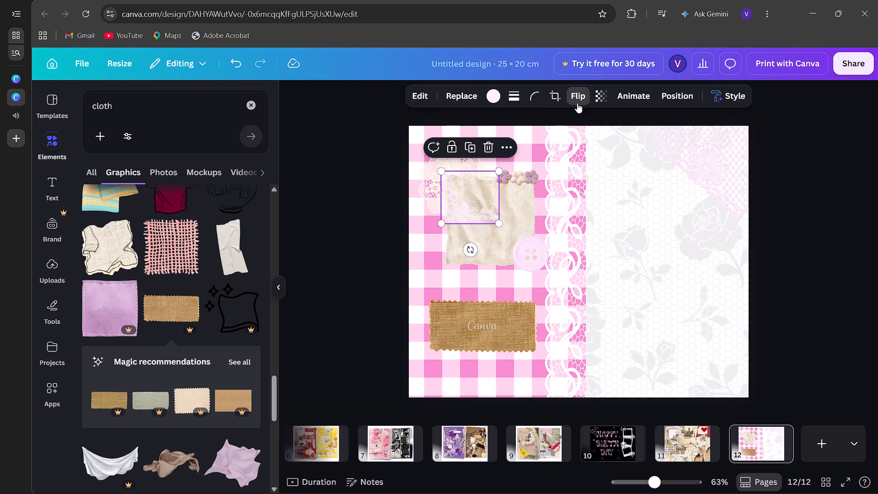
left_click(583, 121)
left_click(579, 145)
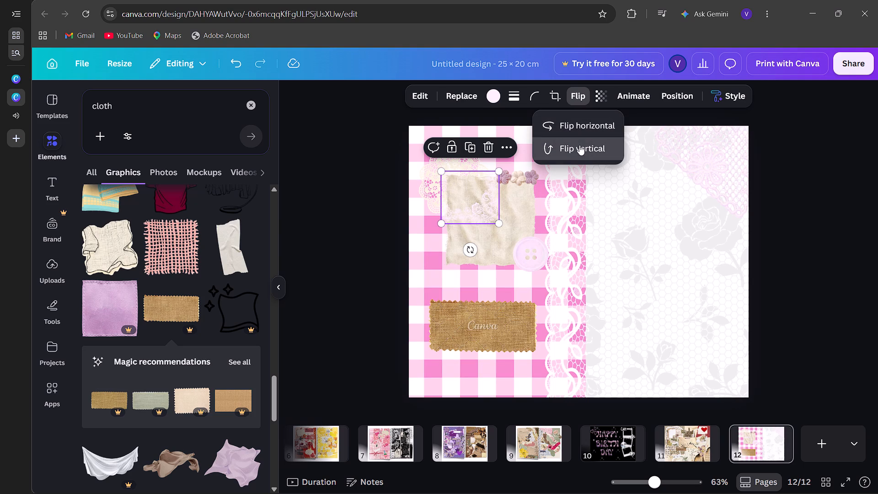
left_click(585, 124)
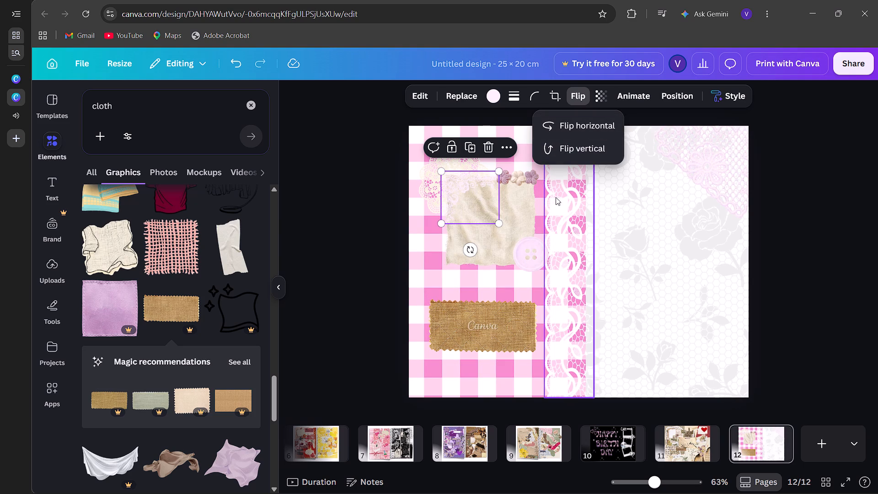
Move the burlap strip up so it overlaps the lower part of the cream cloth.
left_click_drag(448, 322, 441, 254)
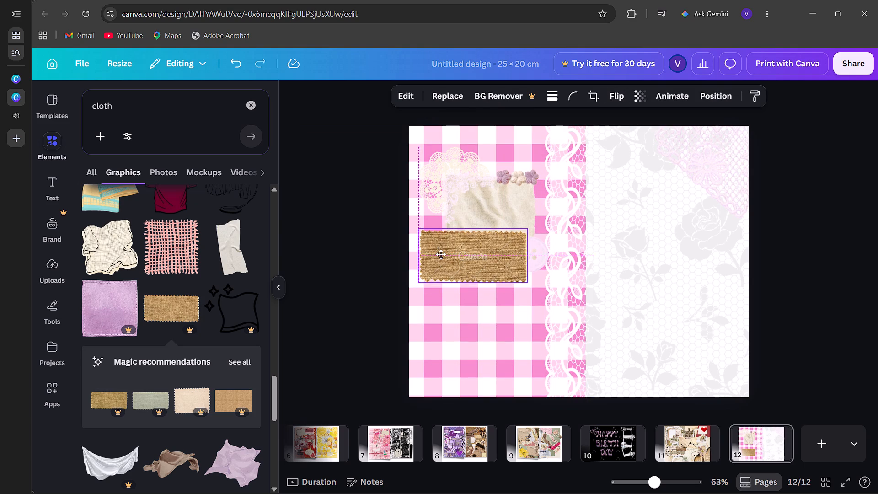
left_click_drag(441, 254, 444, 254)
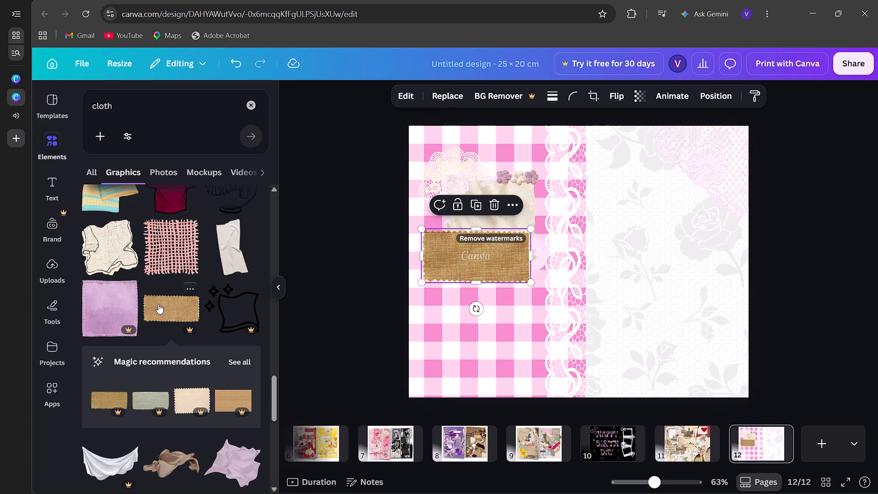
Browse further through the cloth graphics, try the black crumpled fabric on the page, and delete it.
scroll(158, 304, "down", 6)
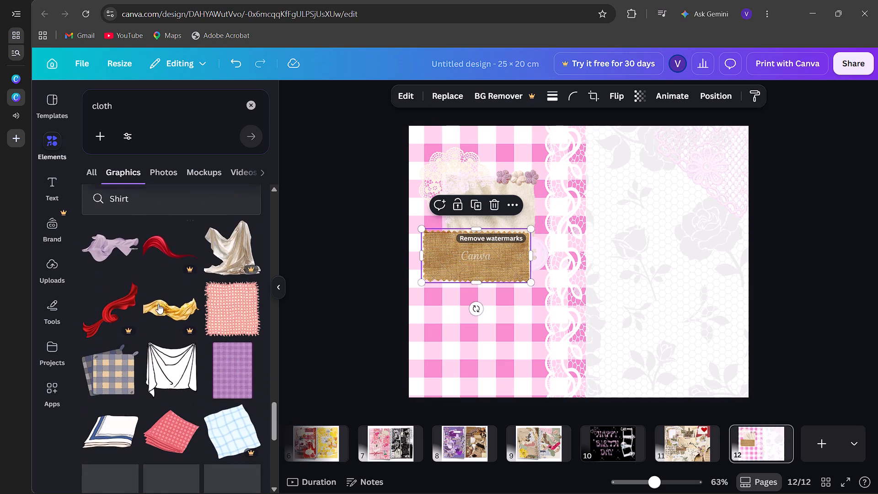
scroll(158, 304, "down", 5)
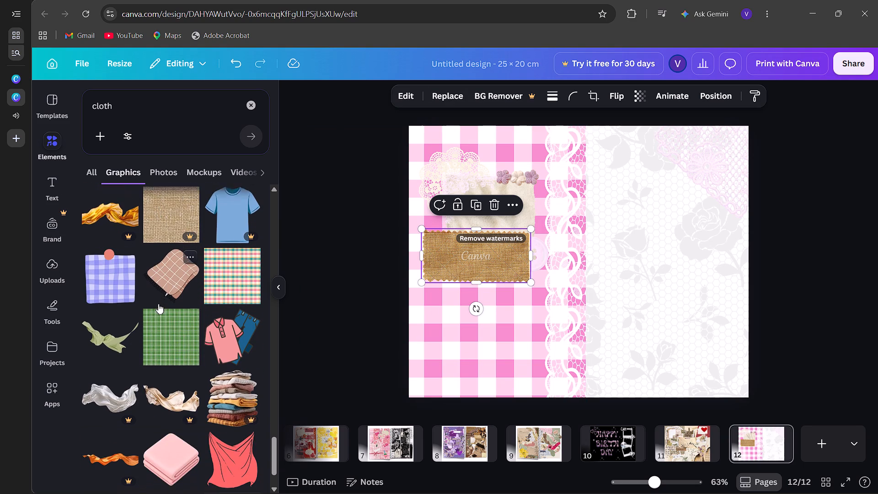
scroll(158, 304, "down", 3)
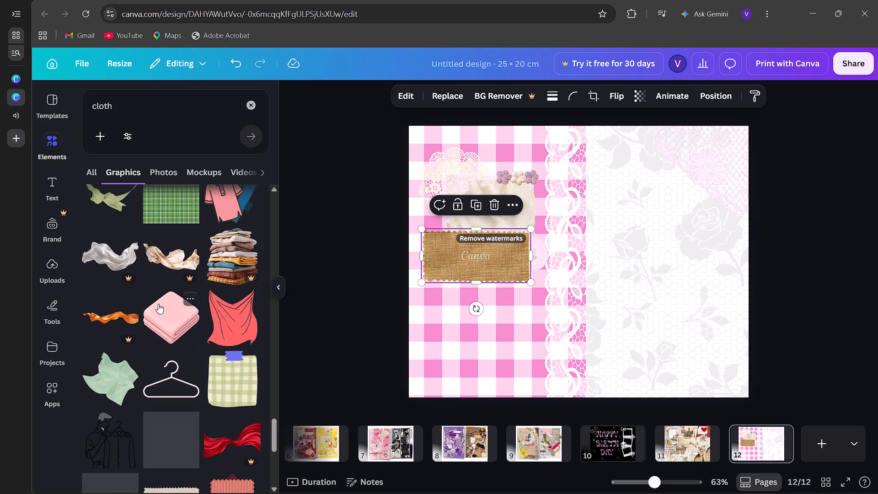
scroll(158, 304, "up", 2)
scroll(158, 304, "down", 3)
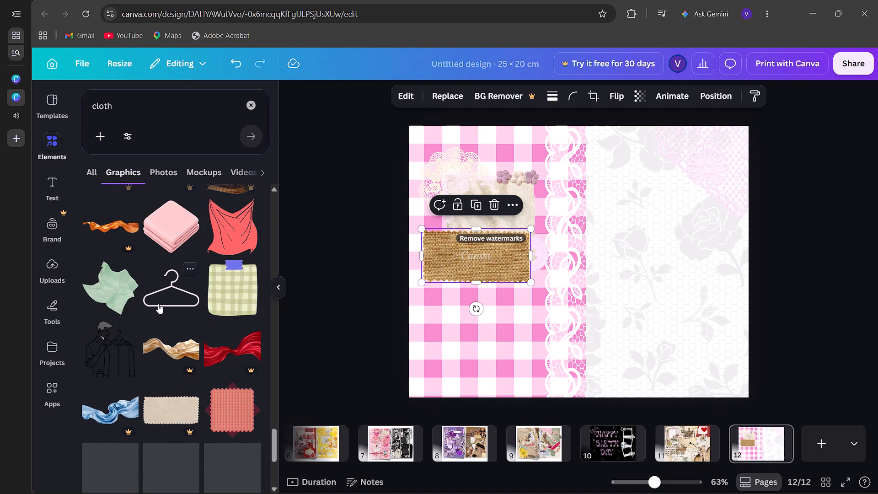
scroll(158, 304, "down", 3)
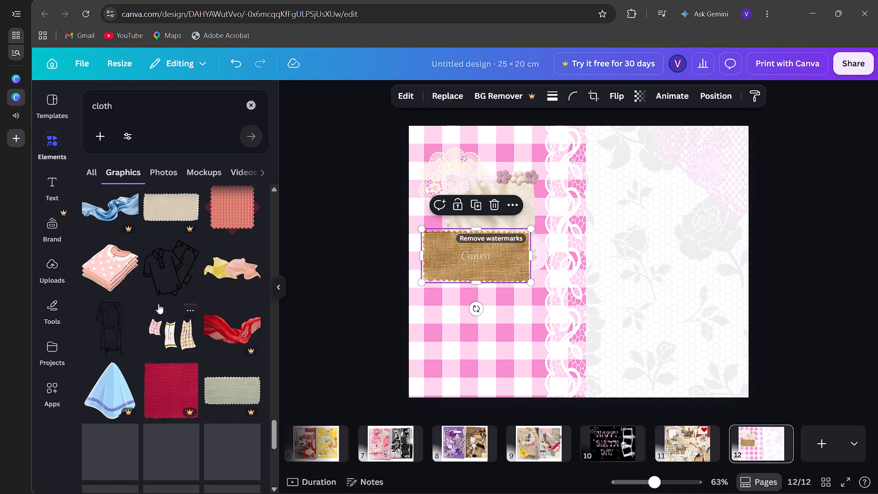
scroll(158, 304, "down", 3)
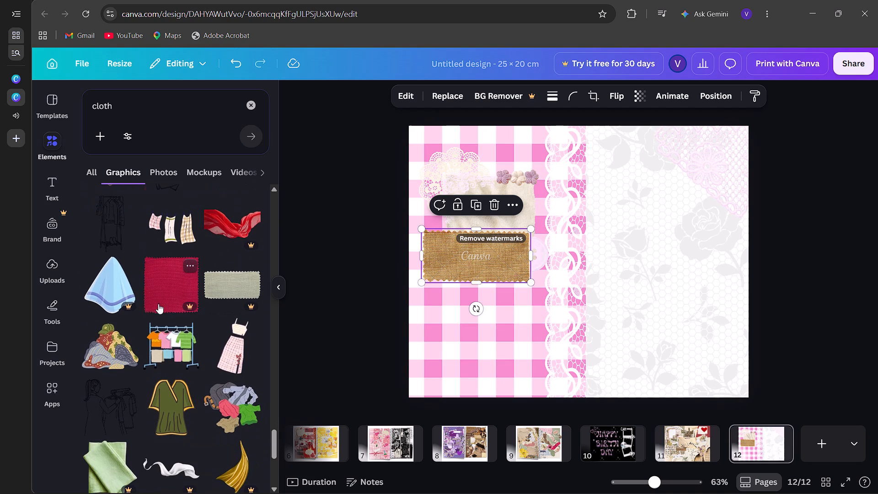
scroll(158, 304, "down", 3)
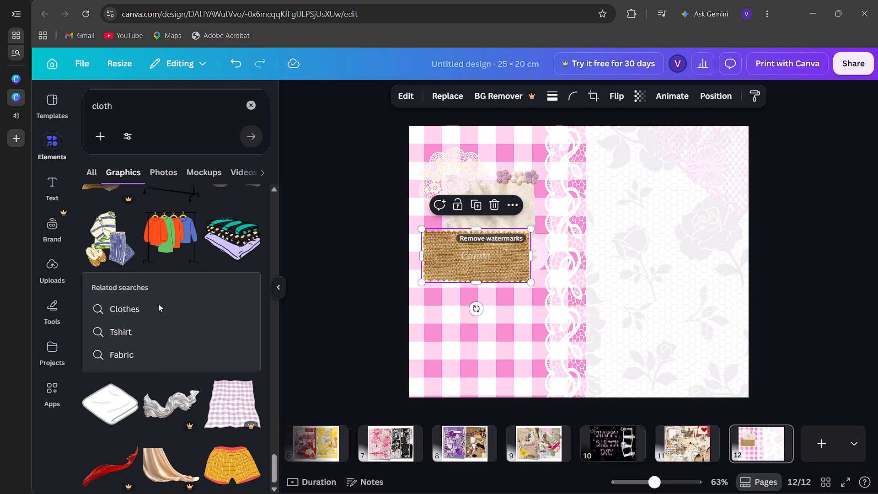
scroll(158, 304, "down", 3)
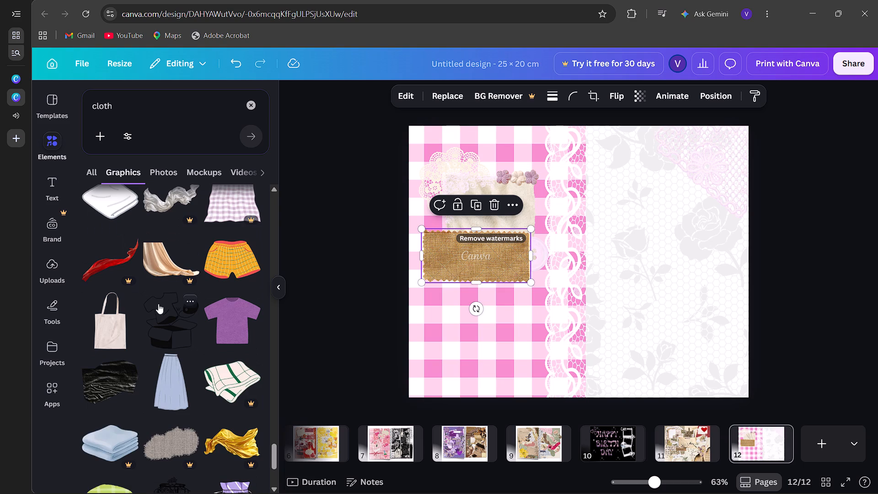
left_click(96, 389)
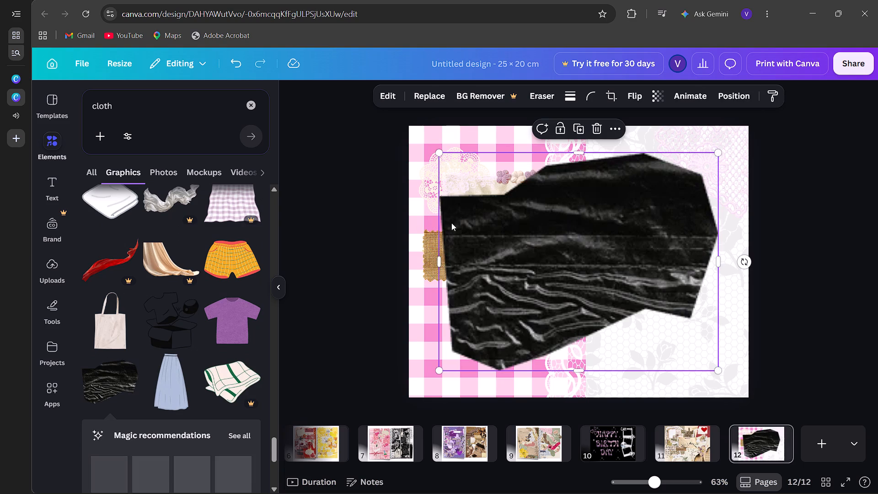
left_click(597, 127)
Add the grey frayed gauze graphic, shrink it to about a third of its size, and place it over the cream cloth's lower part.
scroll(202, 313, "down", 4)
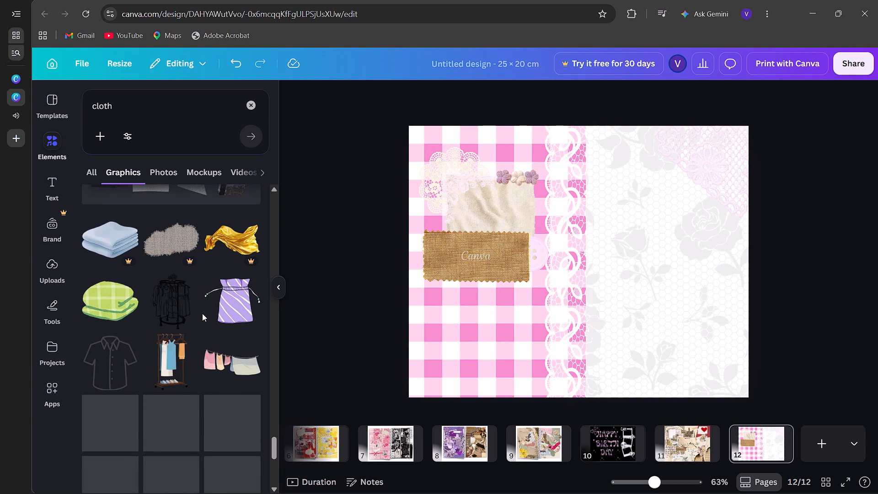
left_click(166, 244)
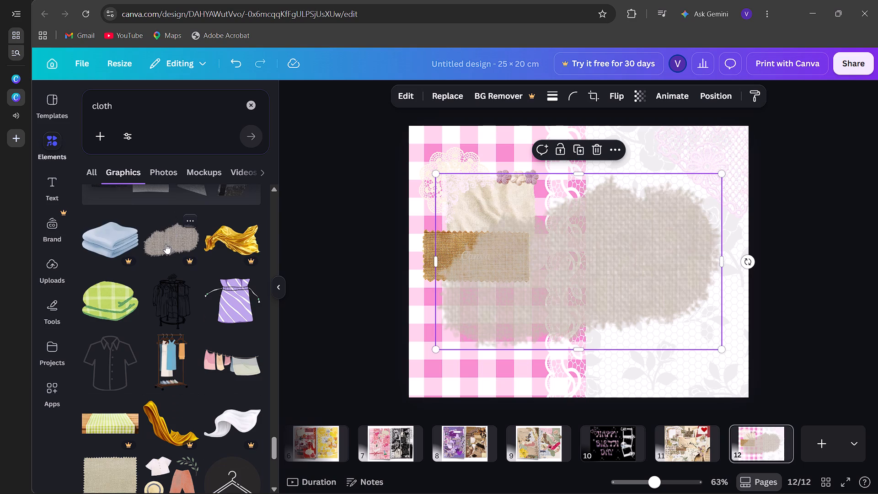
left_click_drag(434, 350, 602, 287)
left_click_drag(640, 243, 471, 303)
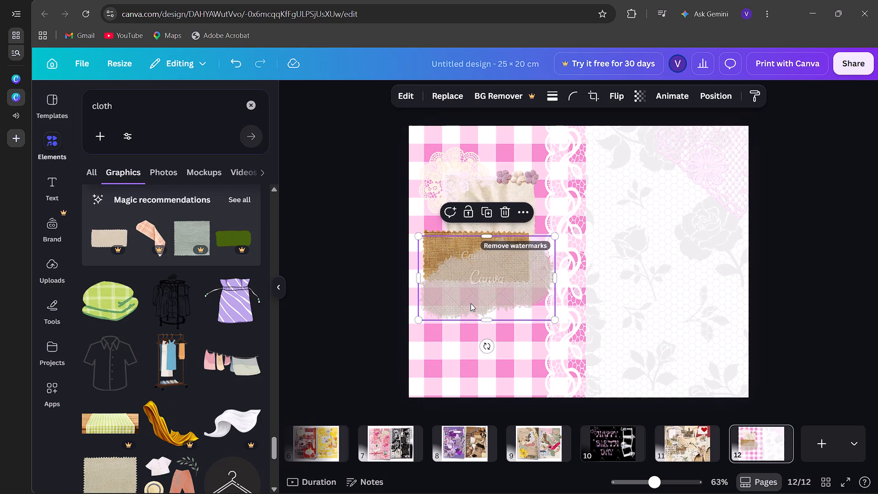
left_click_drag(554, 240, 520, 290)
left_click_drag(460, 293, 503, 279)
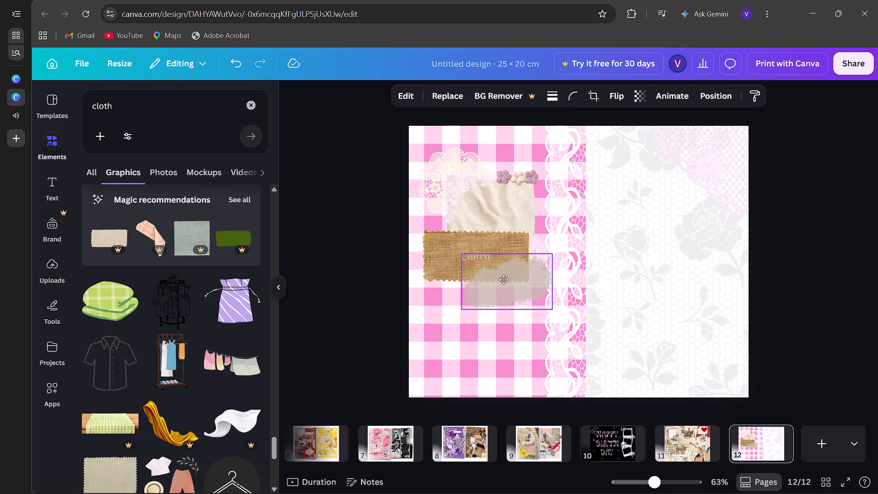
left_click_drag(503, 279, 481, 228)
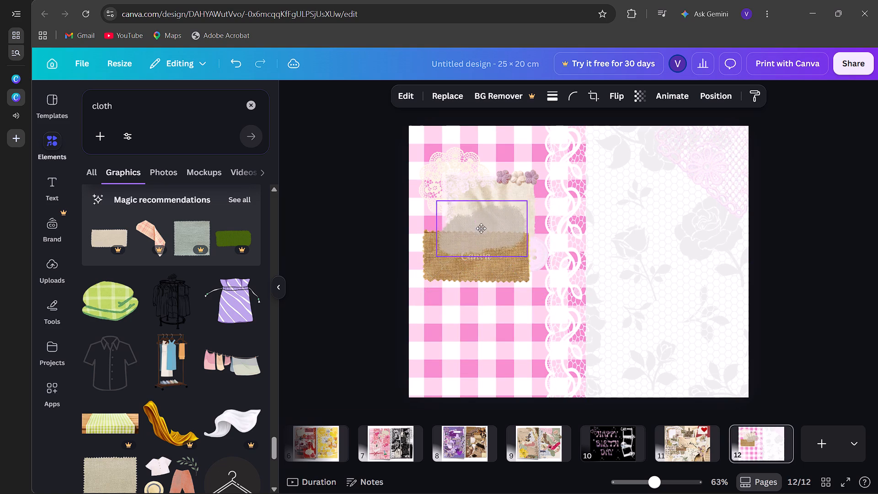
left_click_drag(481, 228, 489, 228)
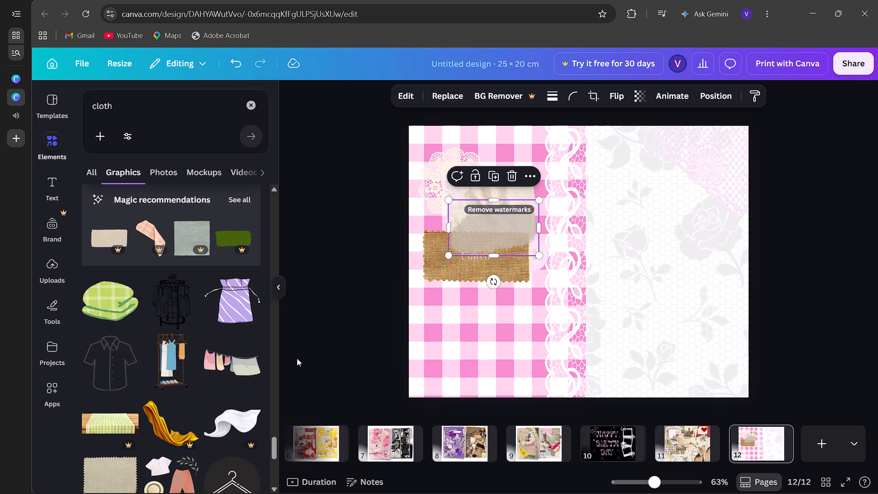
Show all graphics recommended for the grey gauze and delete the brown burlap strip from the page.
left_click(241, 202)
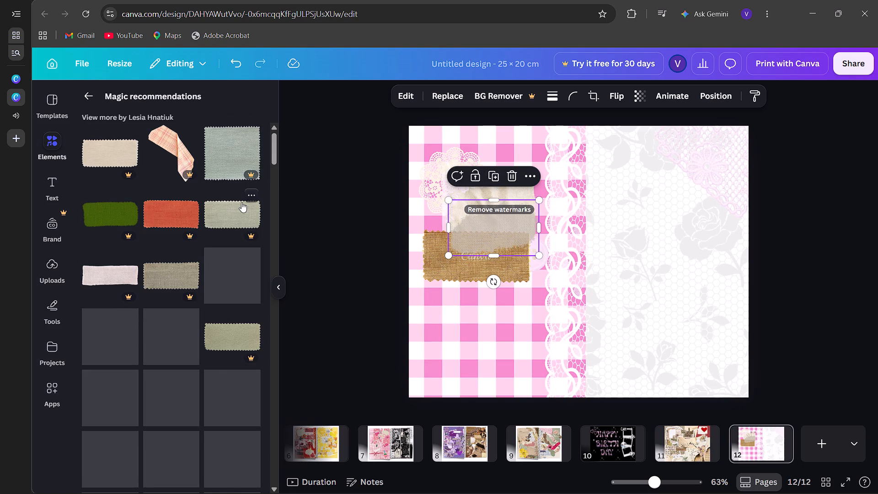
left_click(444, 259)
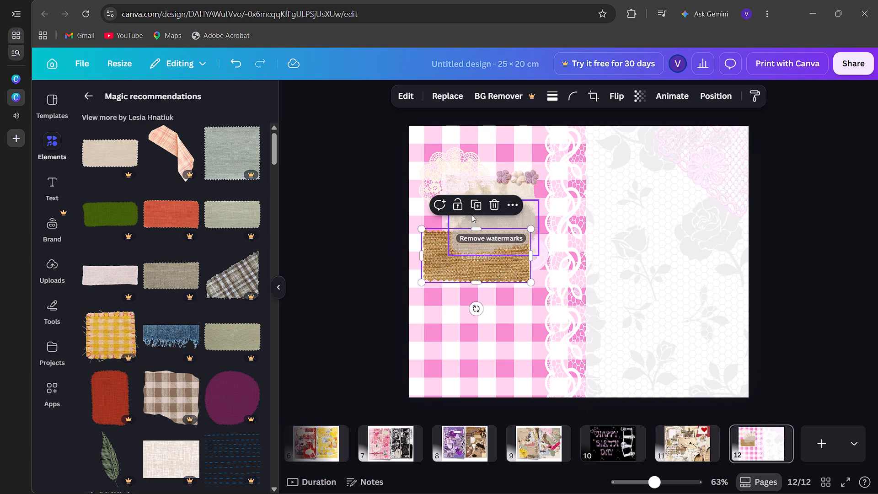
left_click(489, 200)
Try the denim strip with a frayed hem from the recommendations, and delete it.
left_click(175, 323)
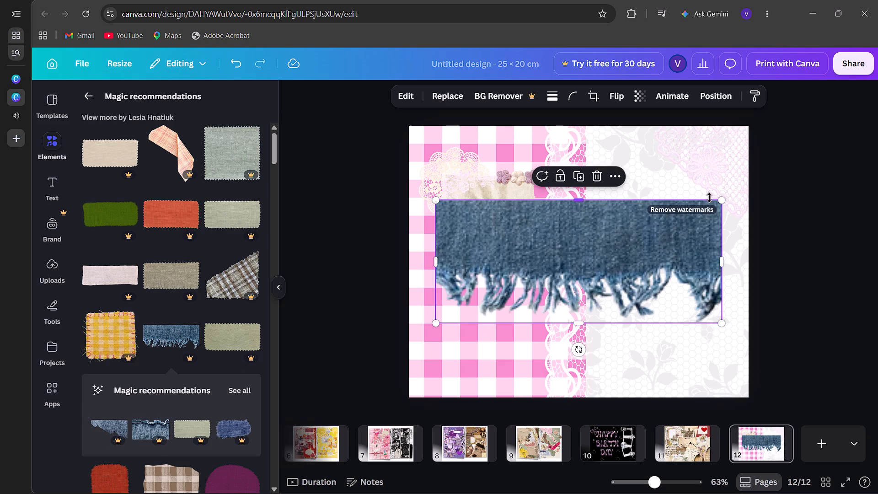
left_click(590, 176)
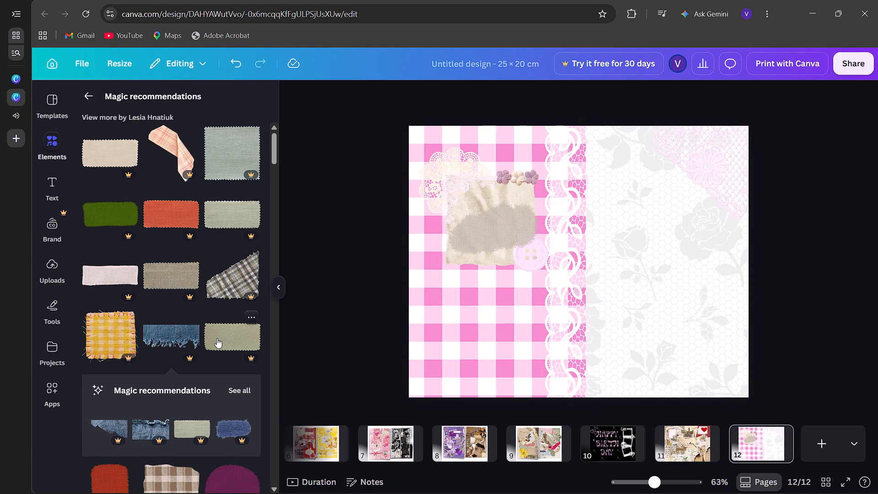
Add the frayed blue denim square, shrink it to about 6.9 cm wide, and place it over the cream cloth's lower-left corner.
scroll(217, 338, "down", 3)
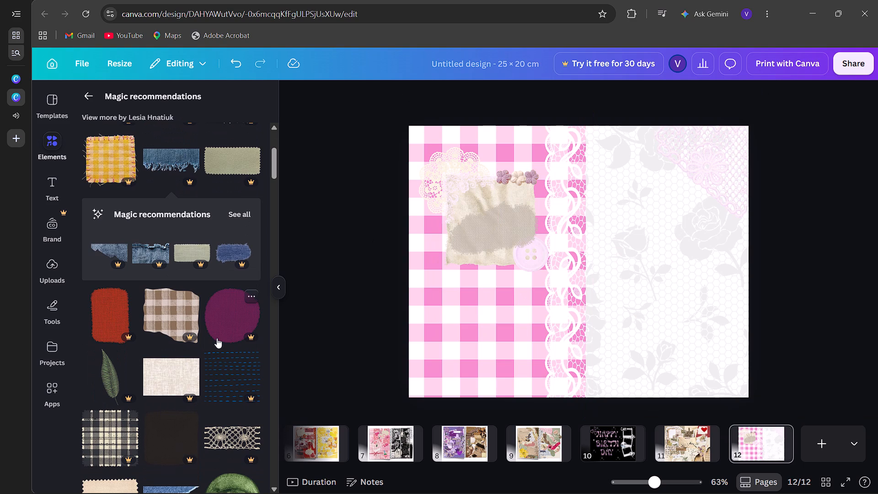
scroll(217, 338, "down", 2)
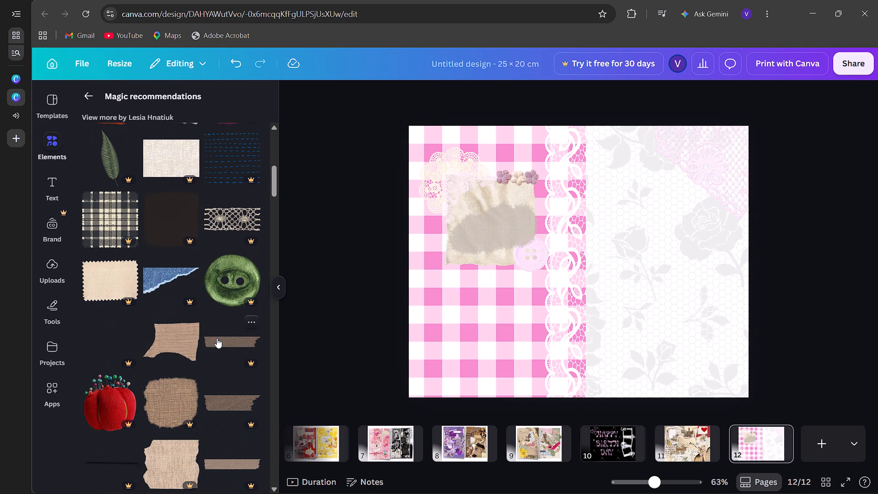
scroll(217, 338, "down", 2)
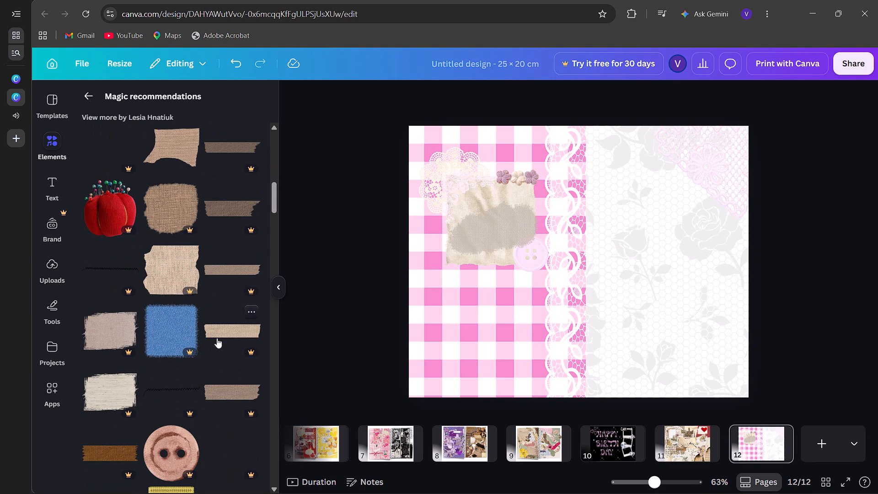
left_click(159, 331)
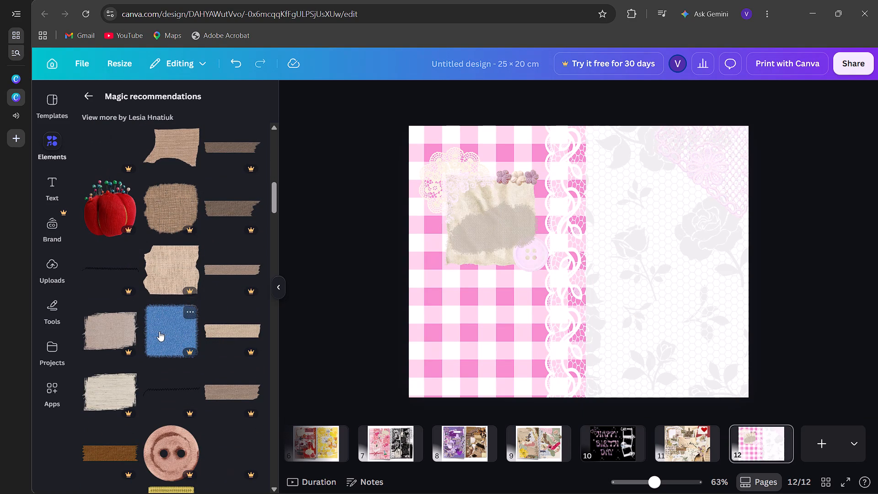
left_click_drag(572, 265, 466, 268)
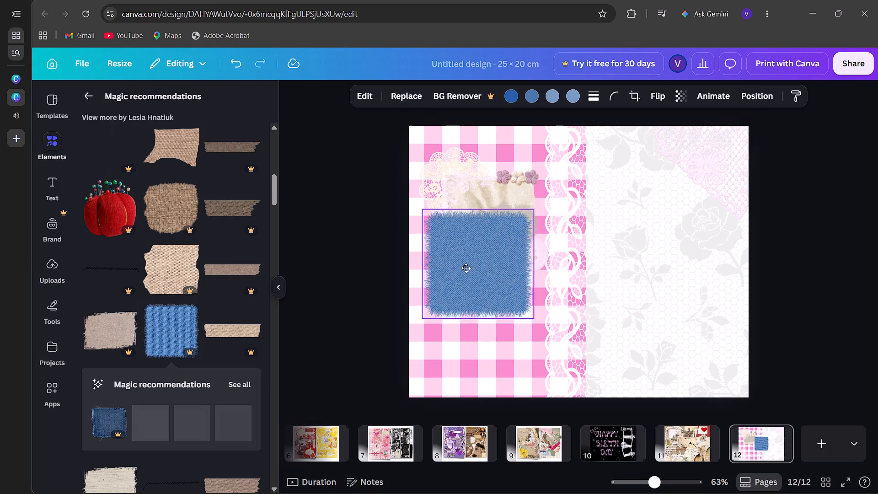
left_click_drag(466, 268, 474, 269)
left_click_drag(425, 318, 443, 301)
left_click_drag(493, 253, 472, 264)
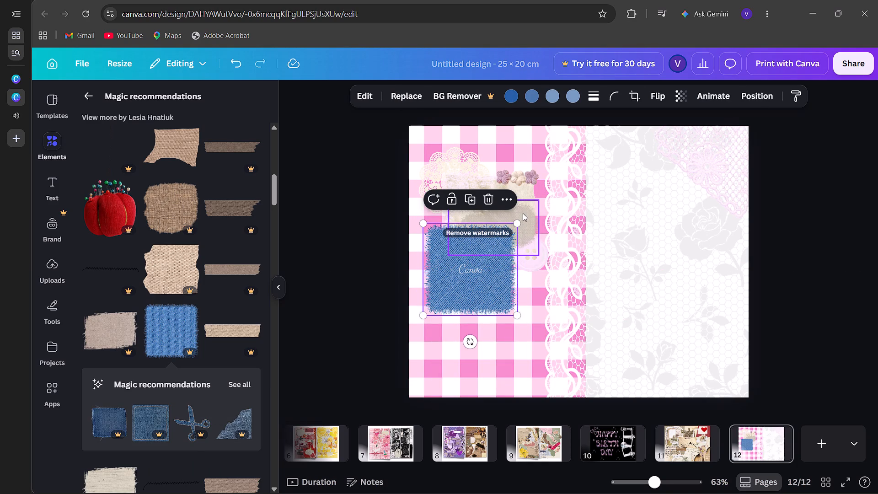
Bring the pink button to the front and move it onto the denim patch's right edge, at about X 6.25 cm, Y 8.7 cm.
left_click(523, 213)
left_click(533, 263)
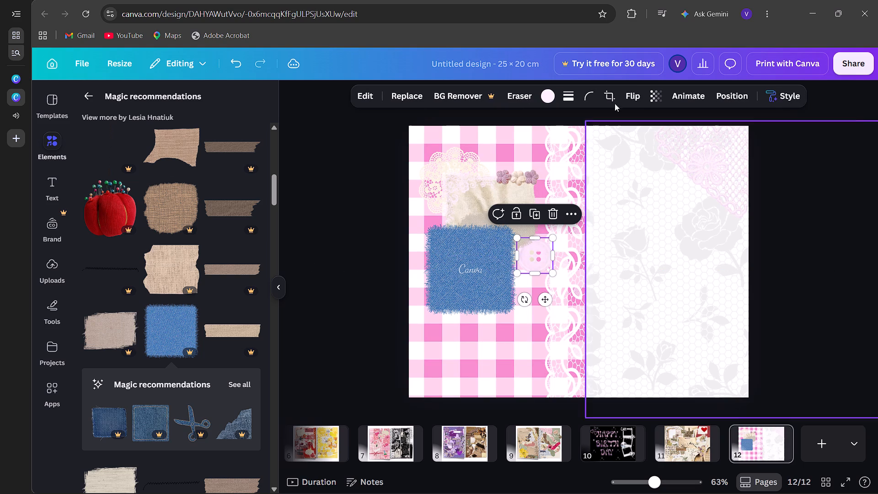
left_click(733, 91)
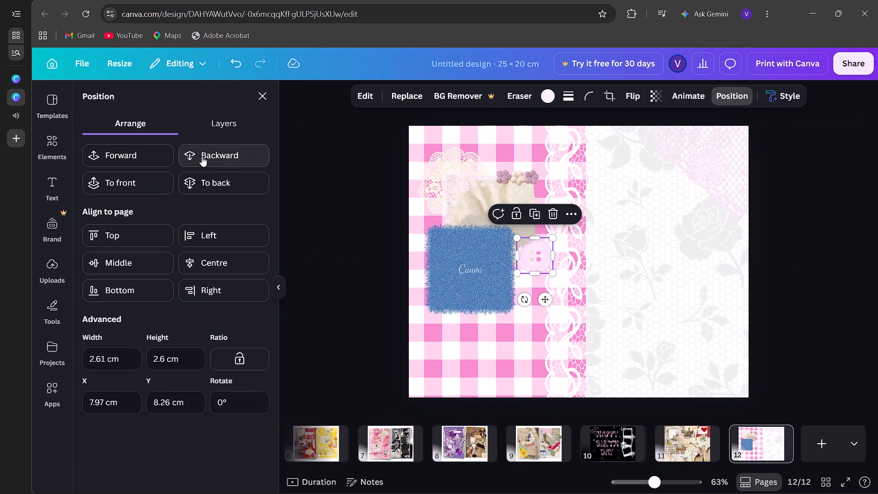
left_click(153, 155)
left_click(153, 155)
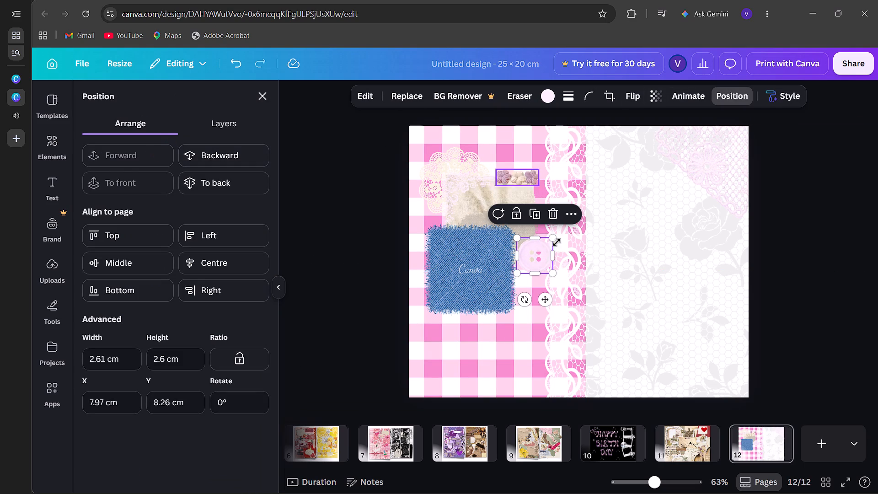
left_click_drag(538, 256, 528, 259)
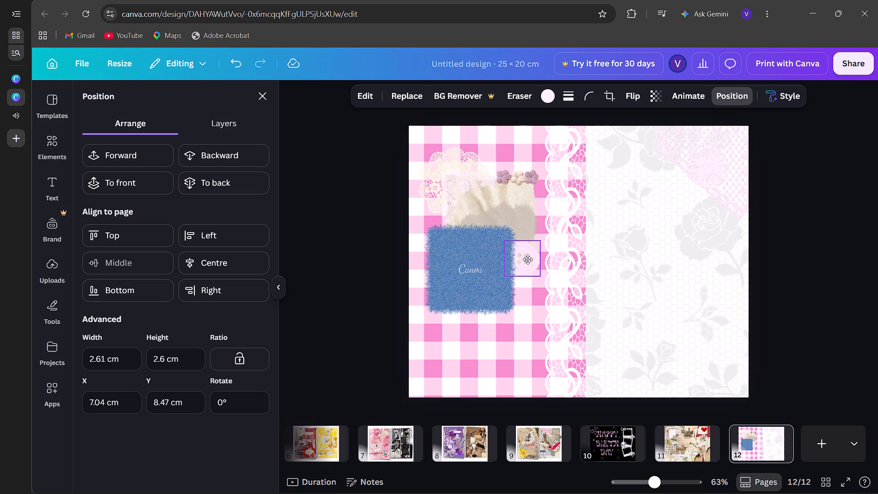
left_click_drag(528, 259, 528, 259)
triple_click(126, 151)
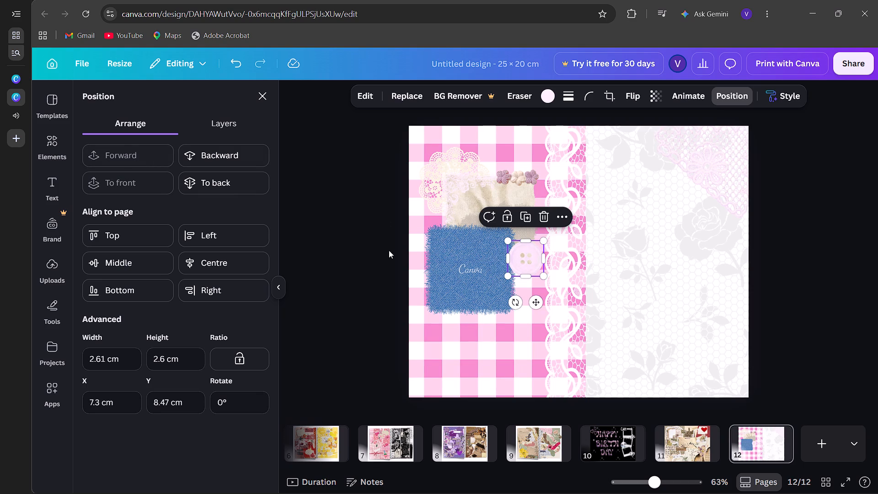
left_click_drag(522, 258, 504, 236)
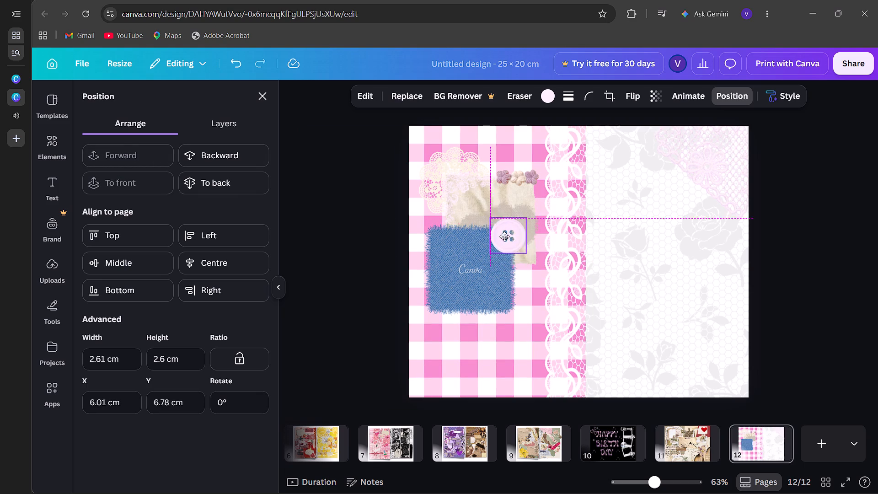
left_click_drag(504, 236, 507, 260)
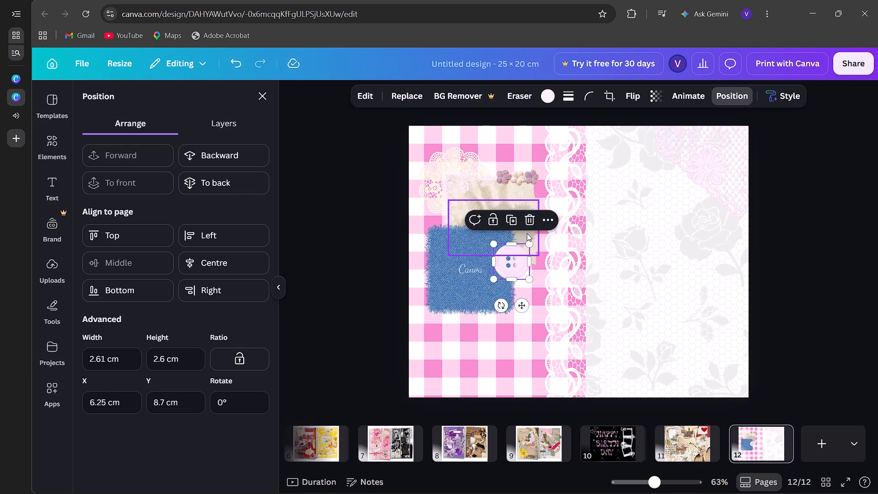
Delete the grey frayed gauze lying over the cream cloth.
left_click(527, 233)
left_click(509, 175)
Recolour the blue denim patch's four colours to bright pink, mauve, and light pink for the last two.
left_click(478, 238)
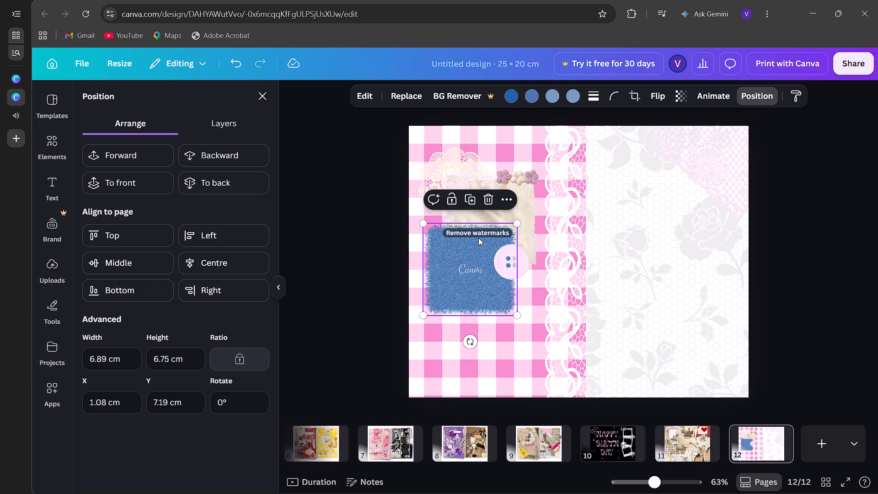
left_click(503, 97)
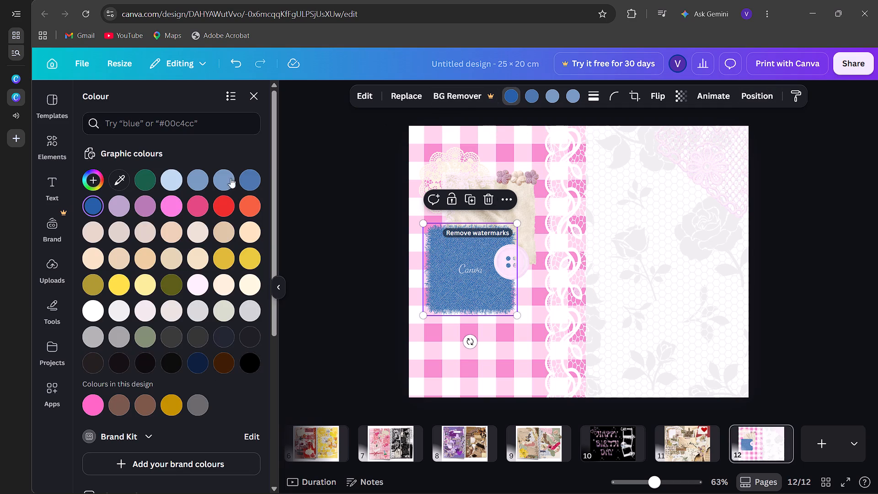
left_click(177, 207)
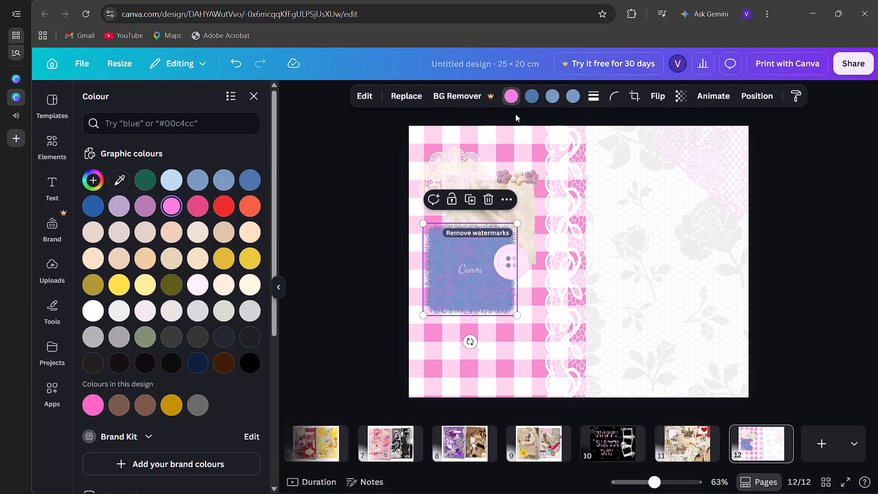
left_click(528, 97)
left_click(143, 204)
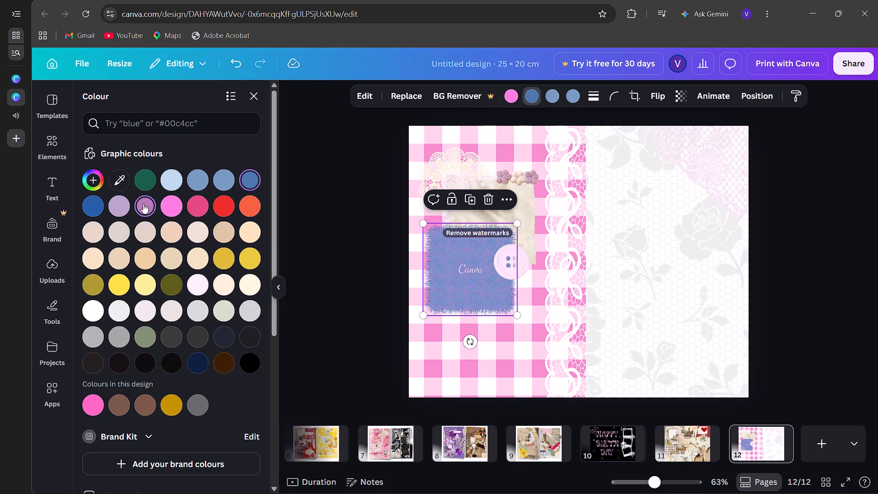
left_click(550, 97)
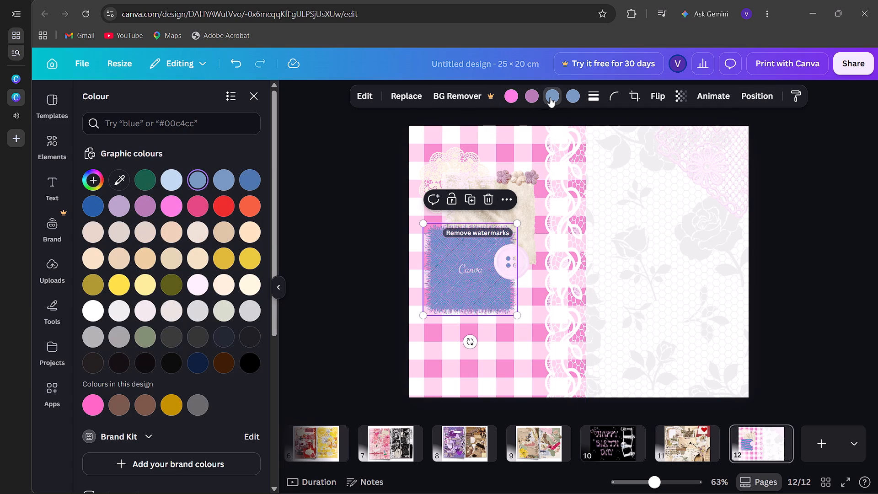
left_click(91, 408)
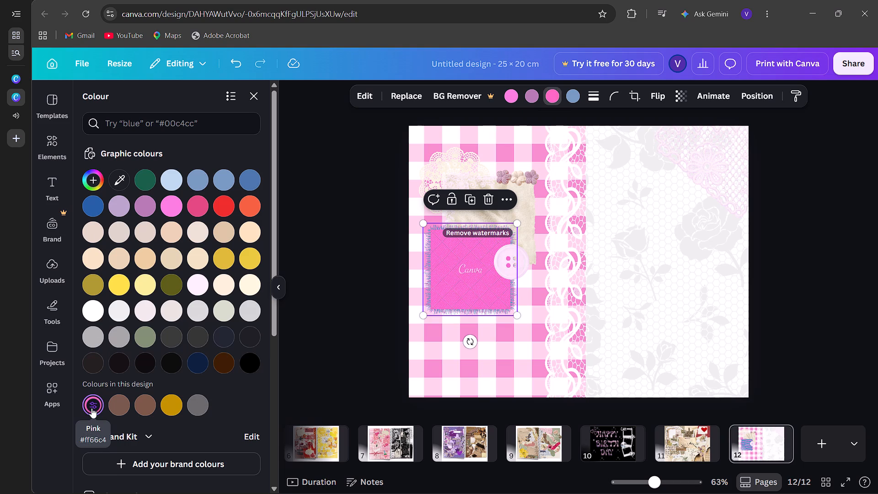
scroll(91, 408, "down", 2)
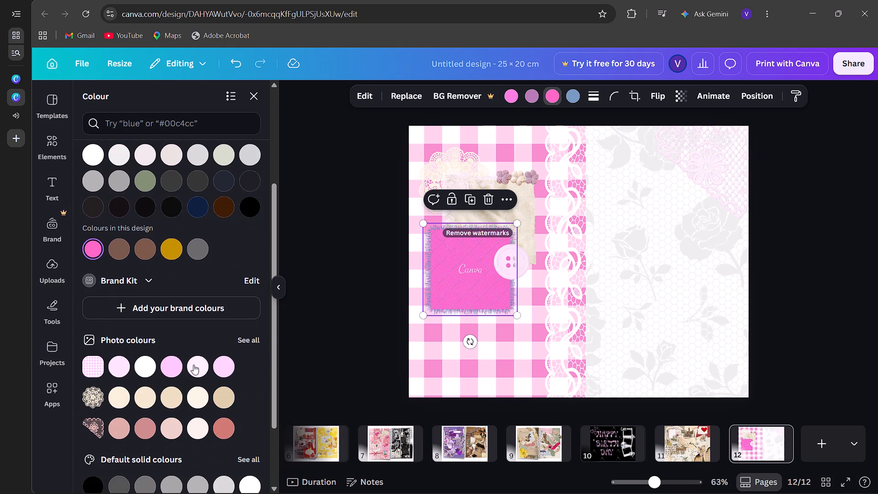
left_click(171, 366)
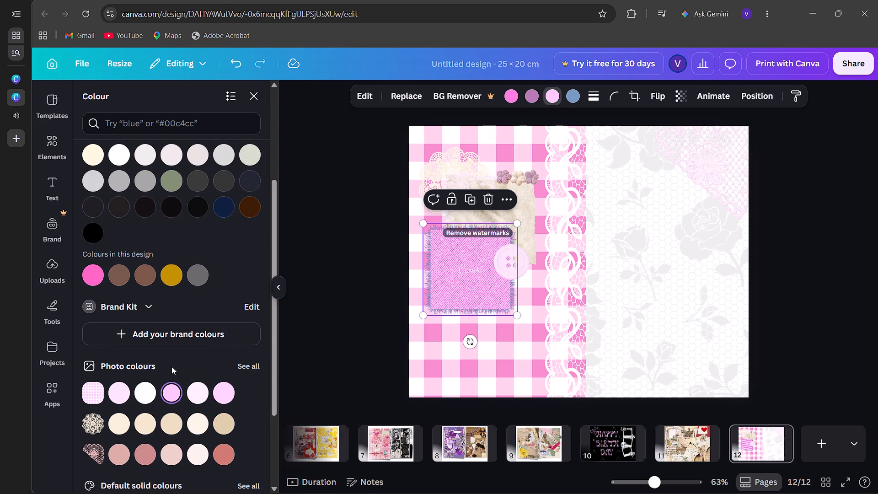
left_click(568, 94)
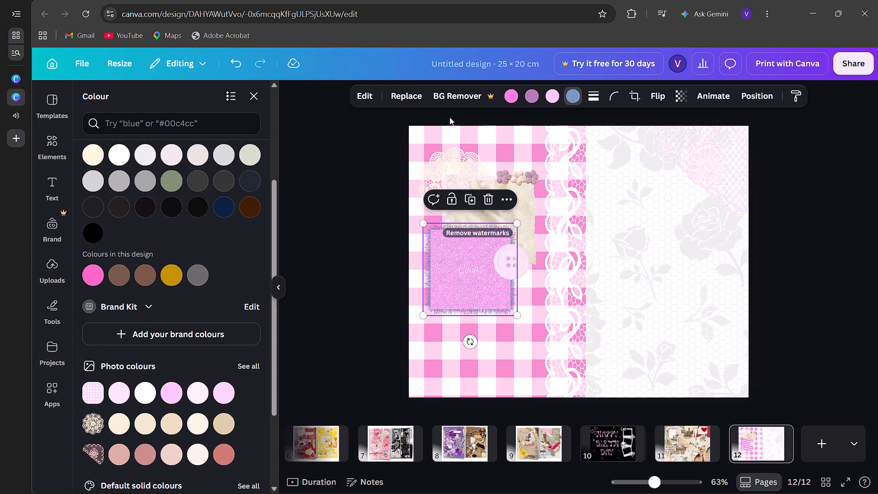
left_click(223, 390)
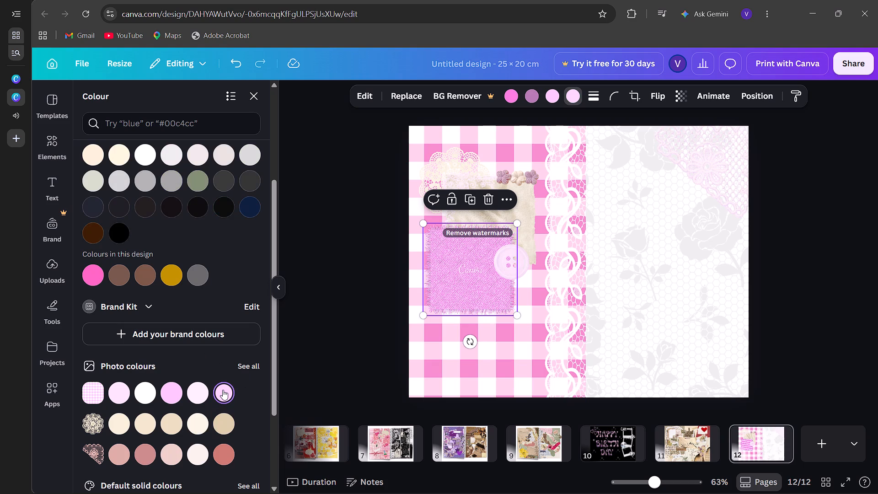
left_click(251, 101)
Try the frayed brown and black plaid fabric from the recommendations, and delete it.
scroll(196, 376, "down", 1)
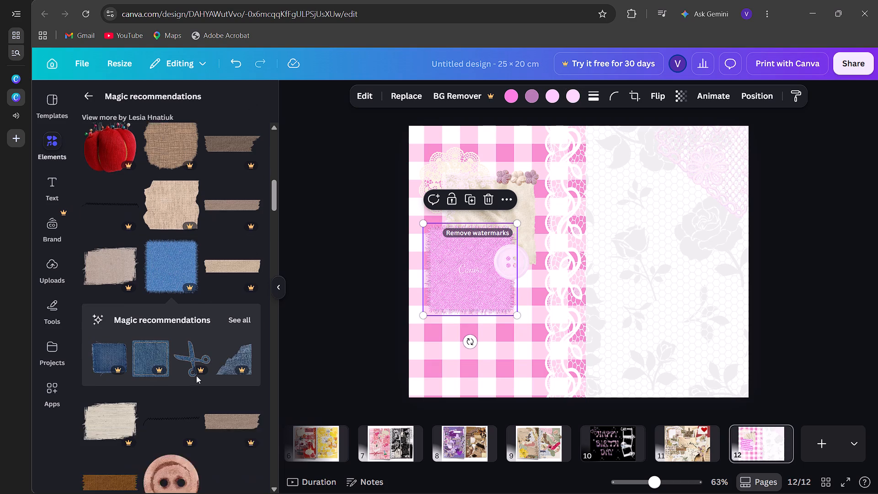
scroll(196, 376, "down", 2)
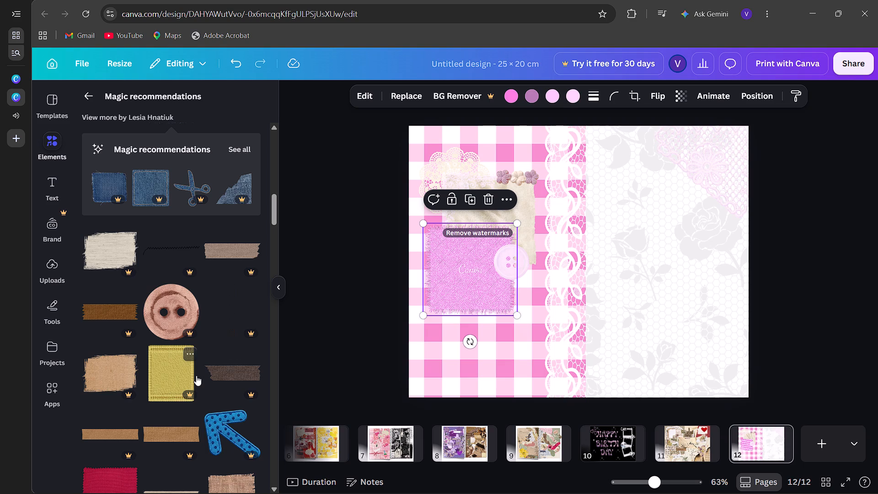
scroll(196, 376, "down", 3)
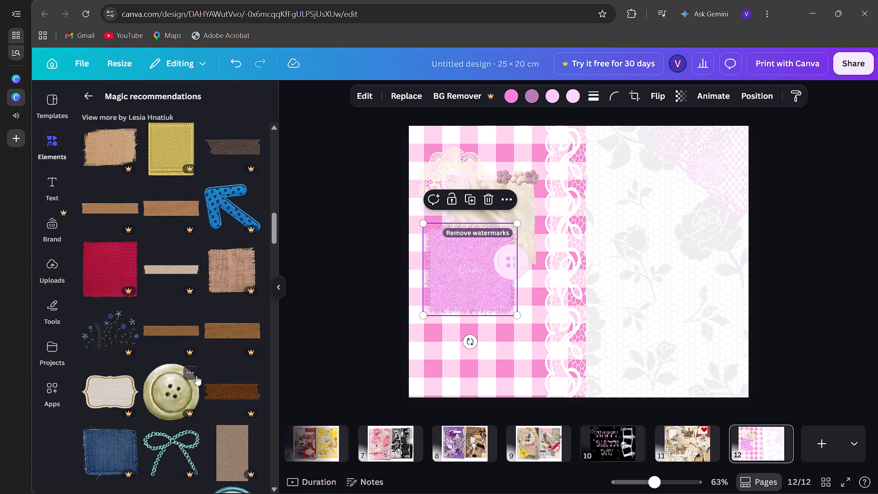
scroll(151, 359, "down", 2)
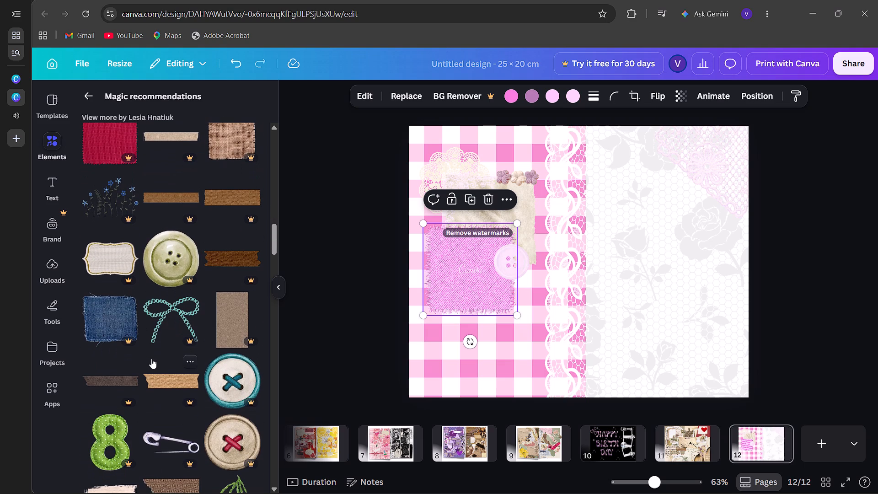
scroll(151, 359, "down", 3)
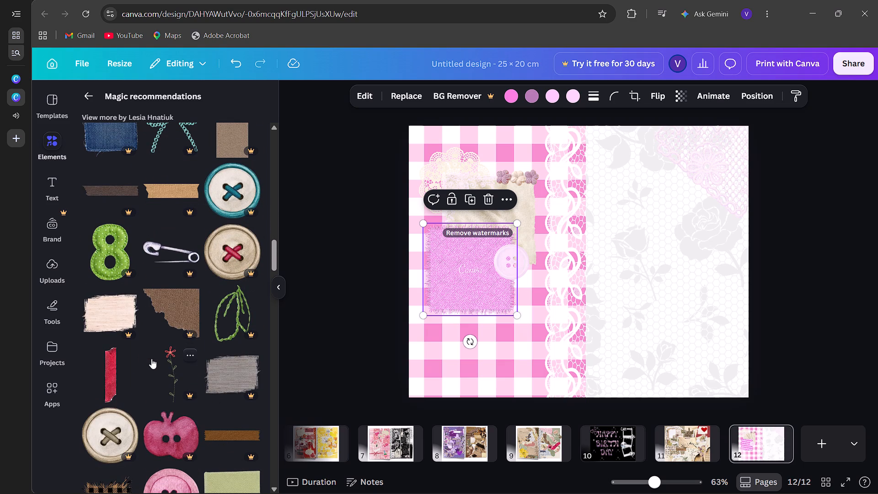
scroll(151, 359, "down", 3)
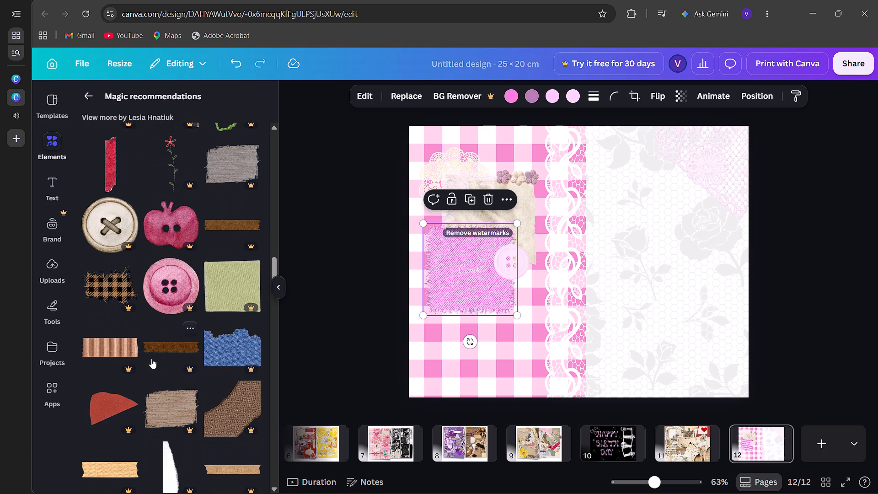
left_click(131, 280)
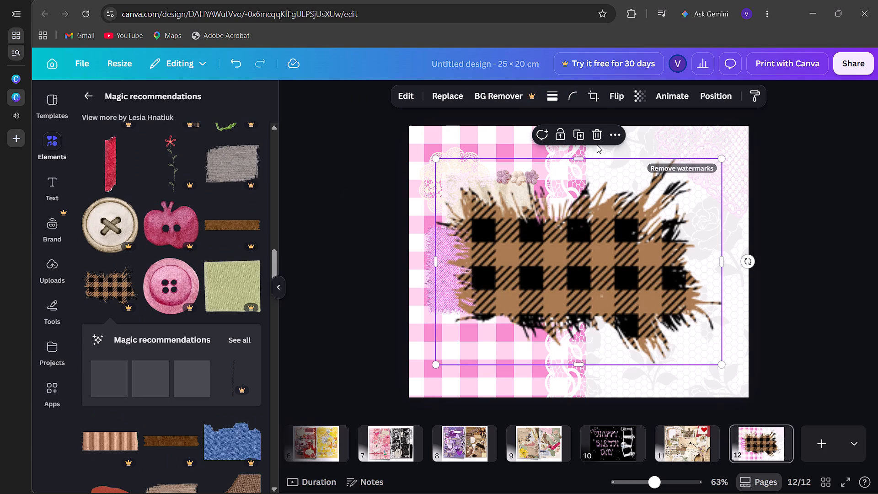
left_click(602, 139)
Add the pair of stitched blue and crimson fabric patches, shrink it, and place it over the pink denim patch's lower-left edge.
scroll(293, 309, "down", 2)
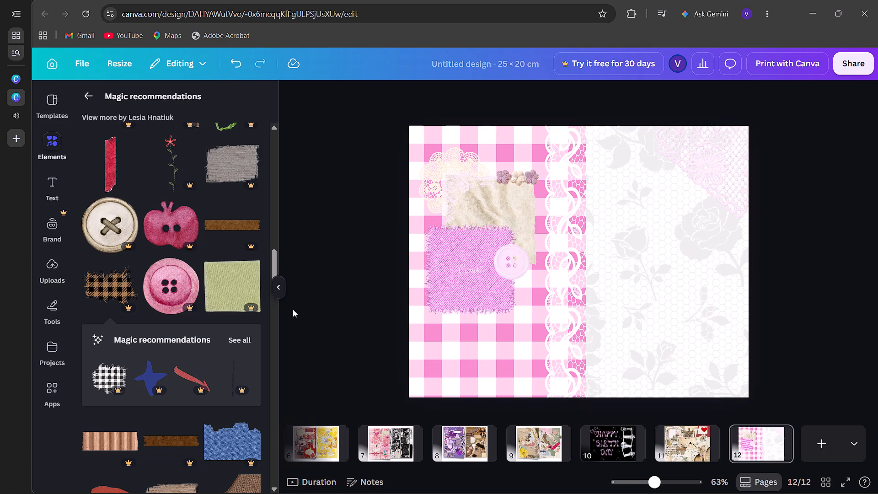
scroll(175, 384, "down", 7)
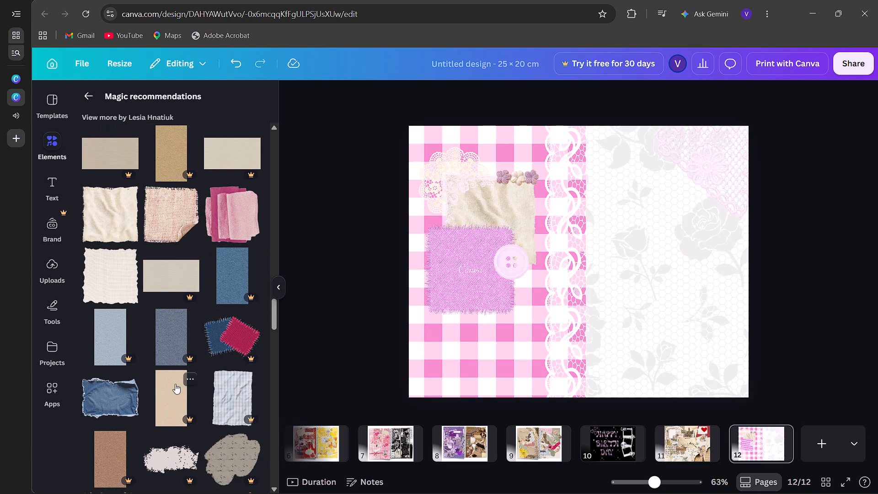
scroll(175, 384, "down", 1)
left_click(224, 288)
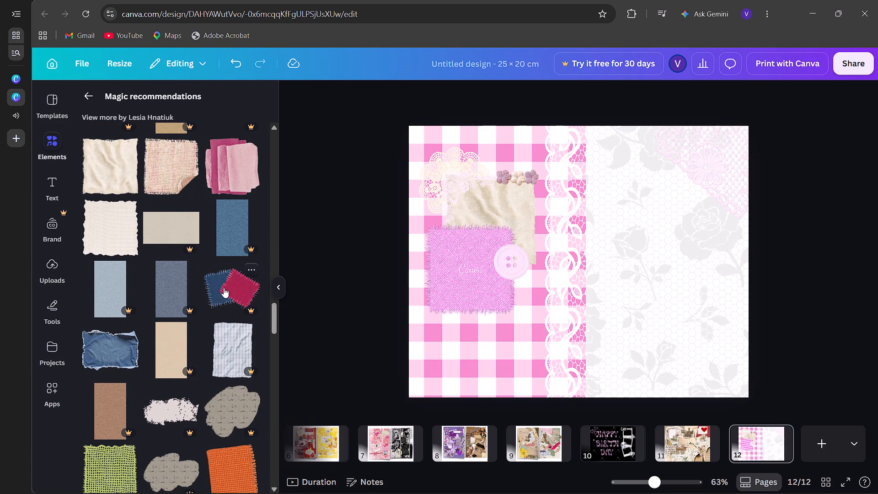
left_click_drag(579, 246, 503, 284)
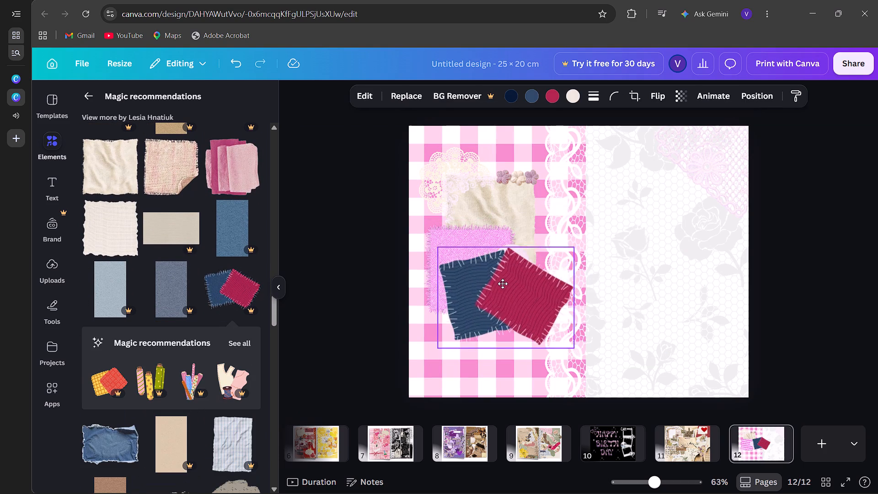
left_click_drag(503, 284, 507, 290)
left_click_drag(438, 359, 438, 359)
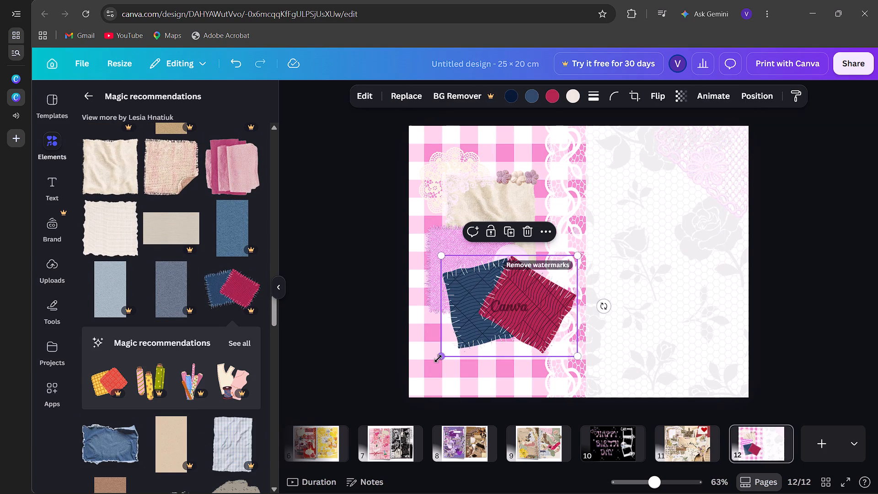
left_click_drag(438, 359, 524, 316)
left_click_drag(553, 283, 452, 268)
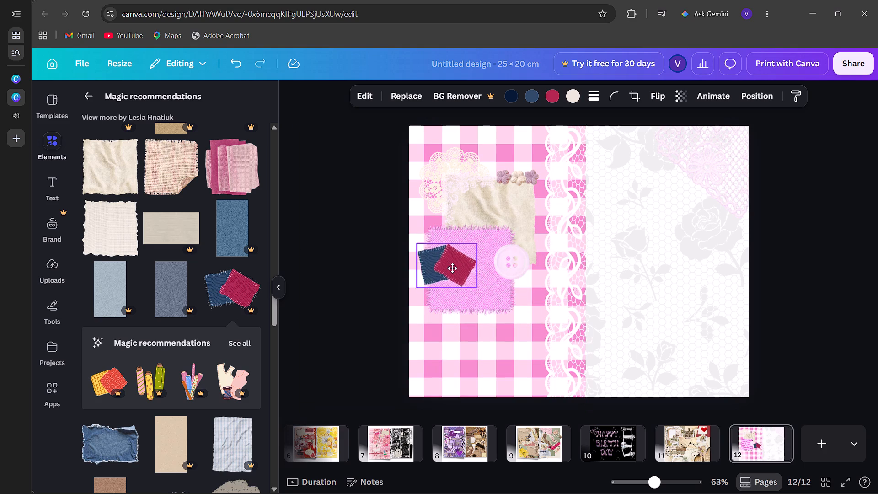
left_click_drag(452, 268, 512, 314)
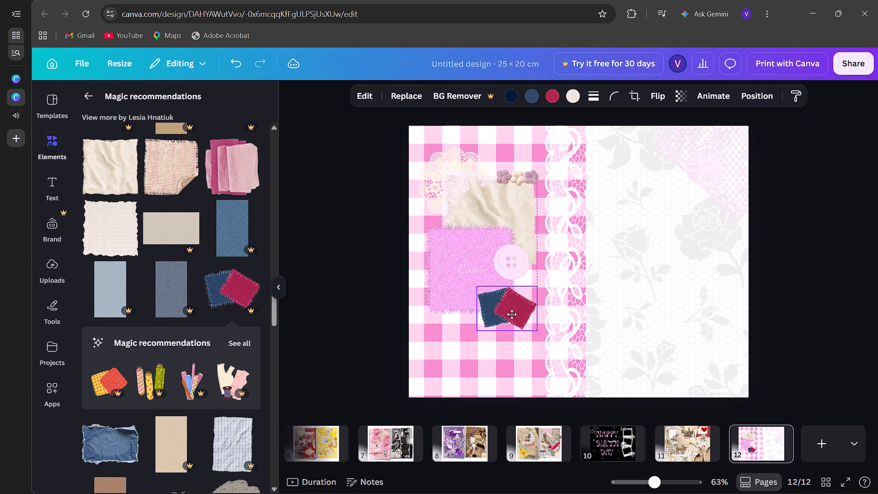
left_click_drag(512, 314, 518, 266)
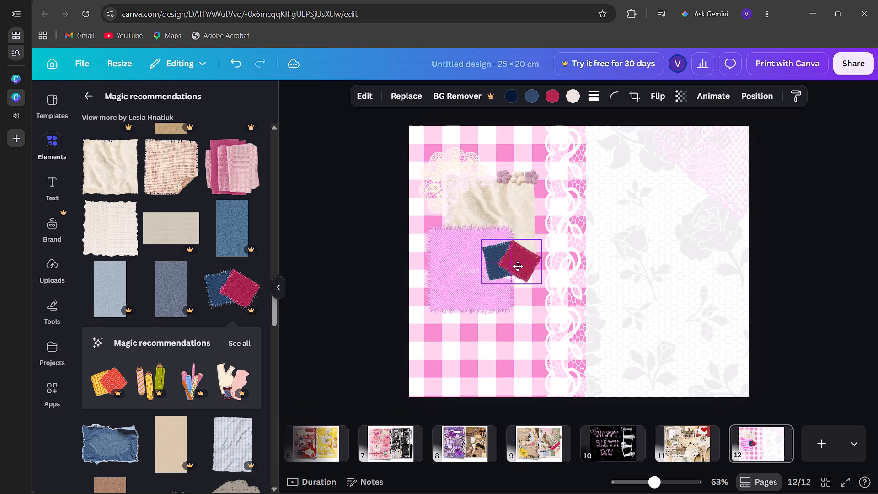
left_click_drag(518, 266, 519, 277)
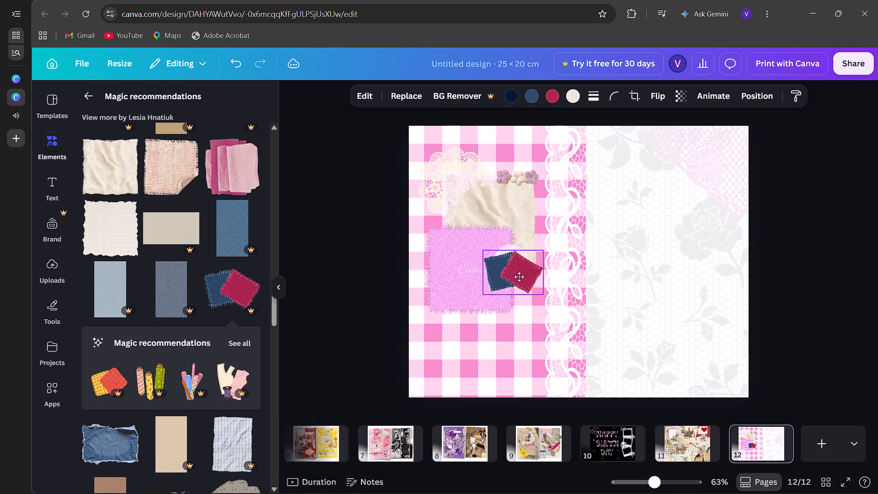
left_click_drag(519, 277, 467, 315)
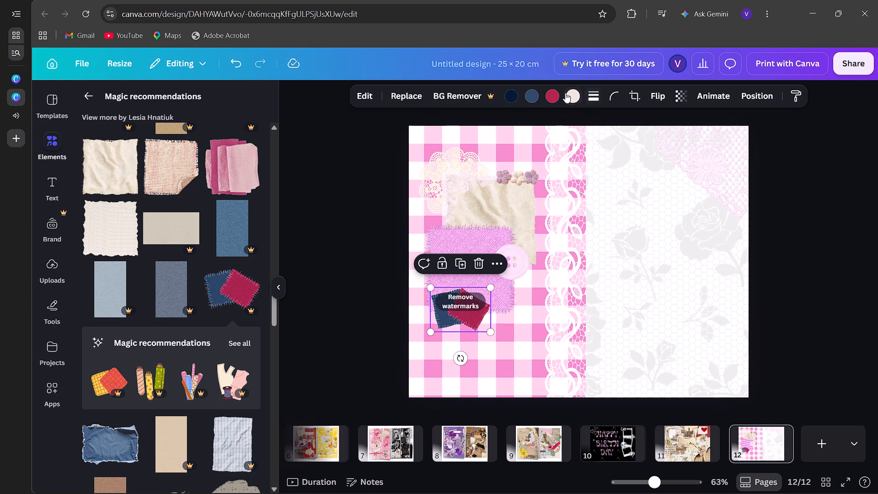
Recolour the stitched patches, changing navy to bright pink, blue to pink #ff66c4, and crimson to pale pink.
left_click(511, 93)
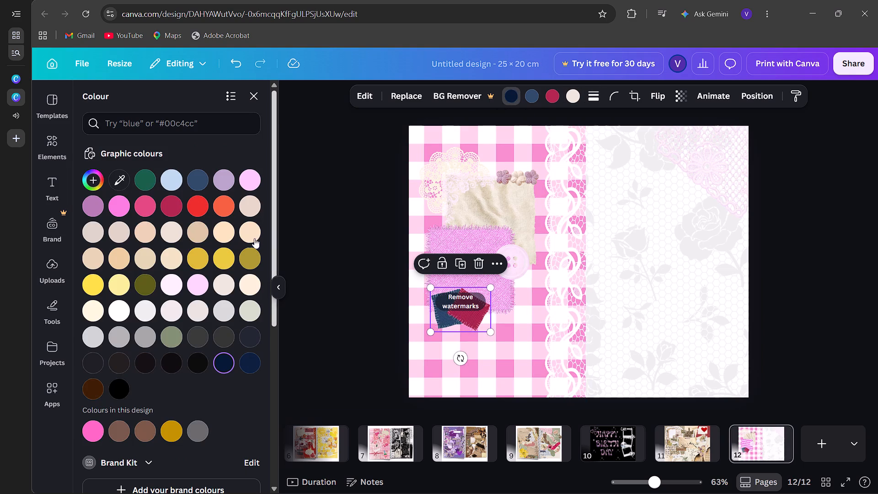
left_click(113, 208)
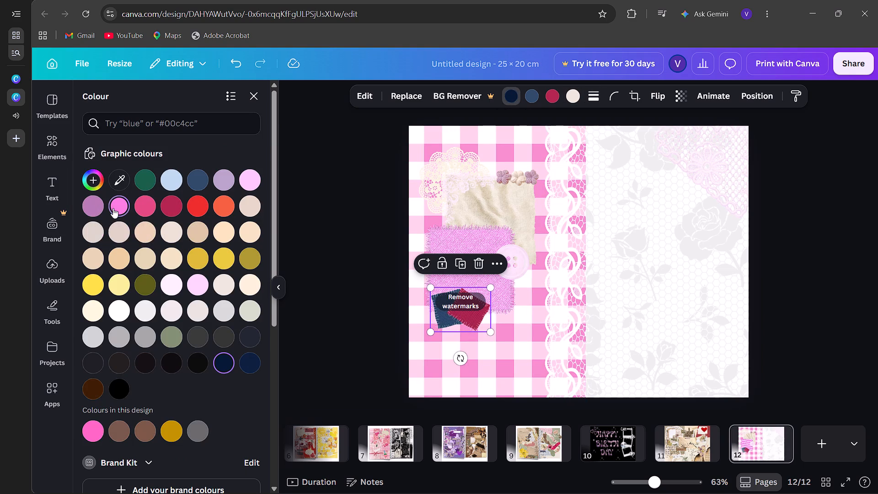
left_click(535, 94)
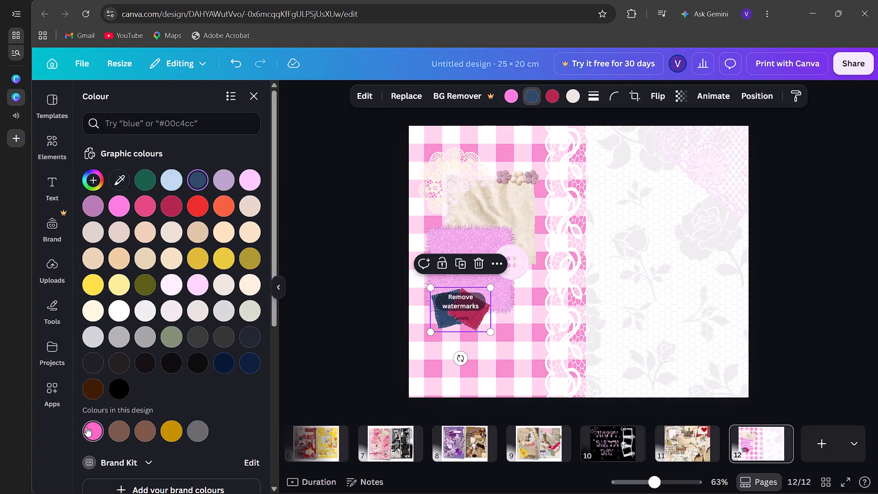
left_click(86, 427)
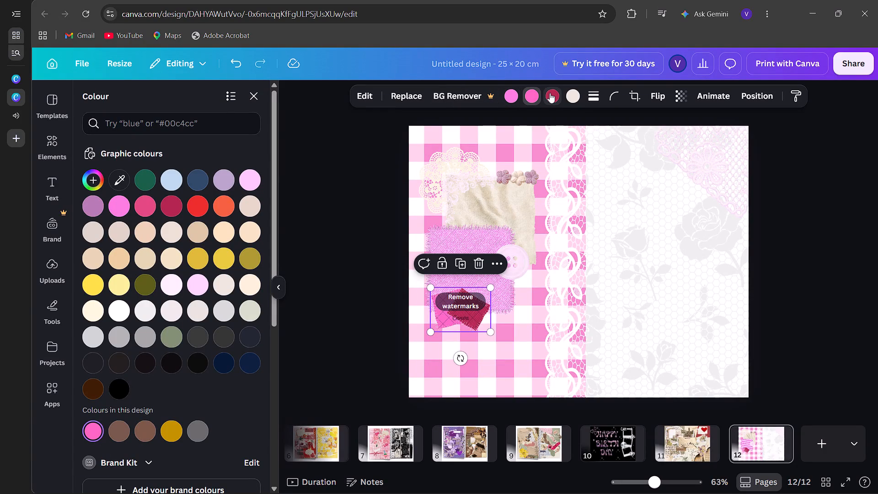
left_click(550, 93)
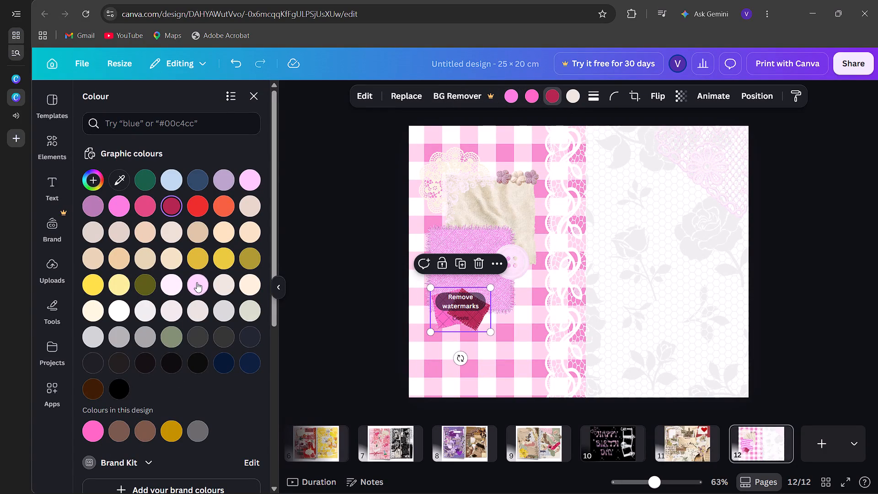
left_click(197, 283)
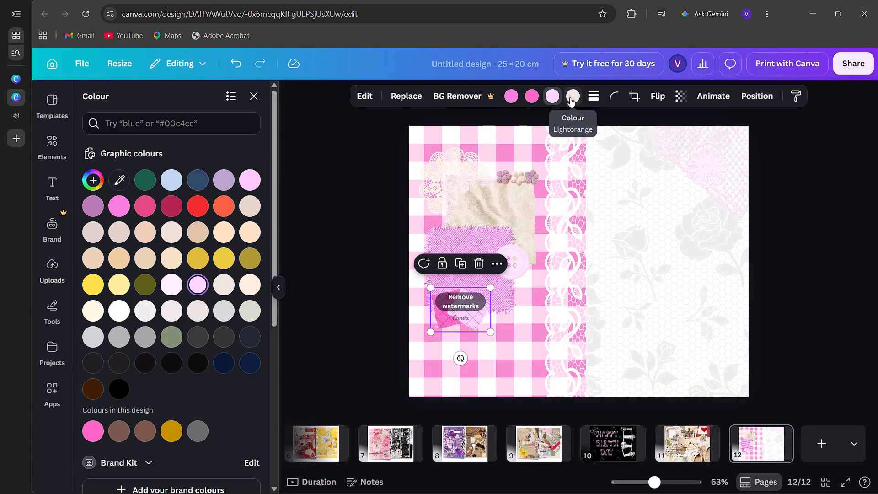
left_click(246, 99)
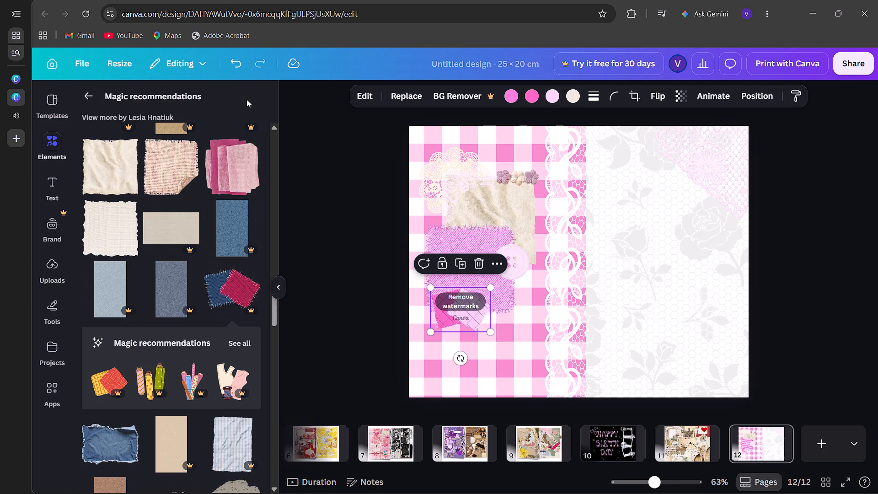
Add the crumpled blue-and-white gingham fabric from the recommendations and place it over the lower-right part of the pink denim patch.
scroll(205, 376, "down", 2)
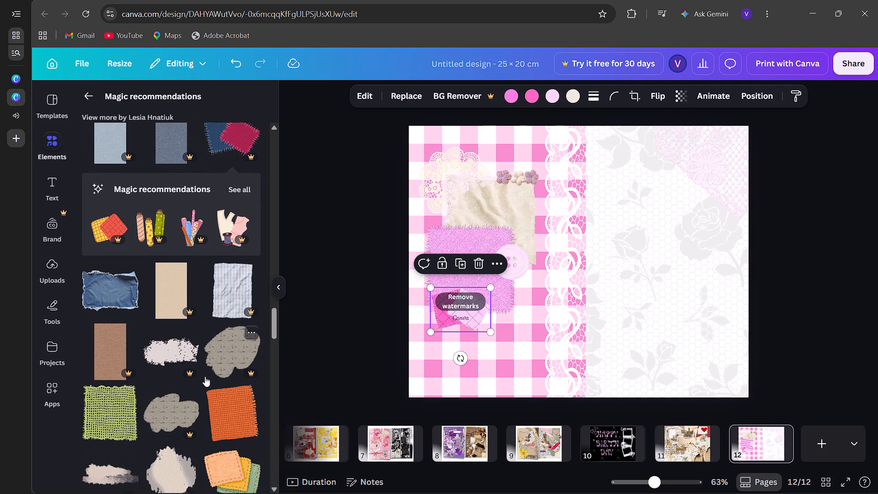
left_click(233, 295)
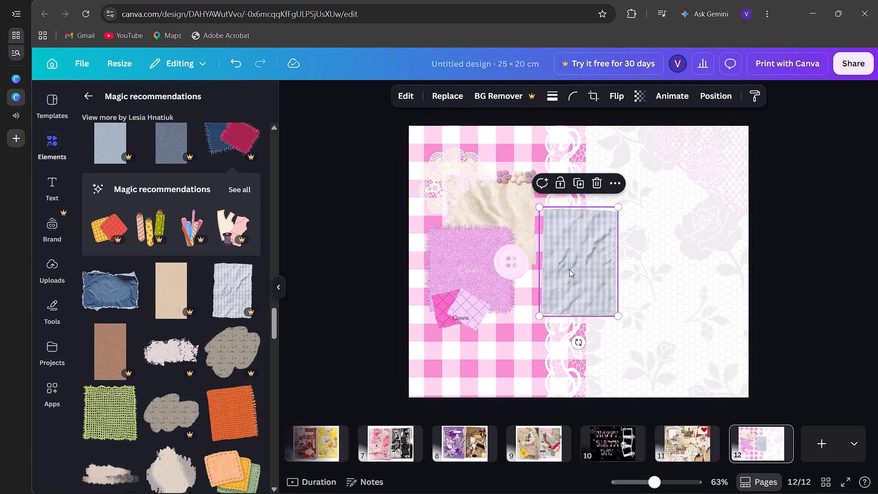
left_click_drag(569, 269, 508, 283)
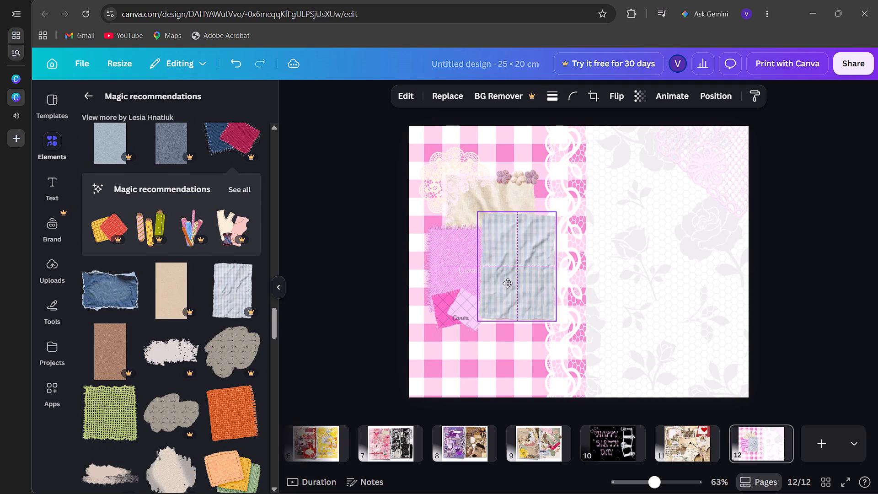
left_click_drag(508, 283, 508, 288)
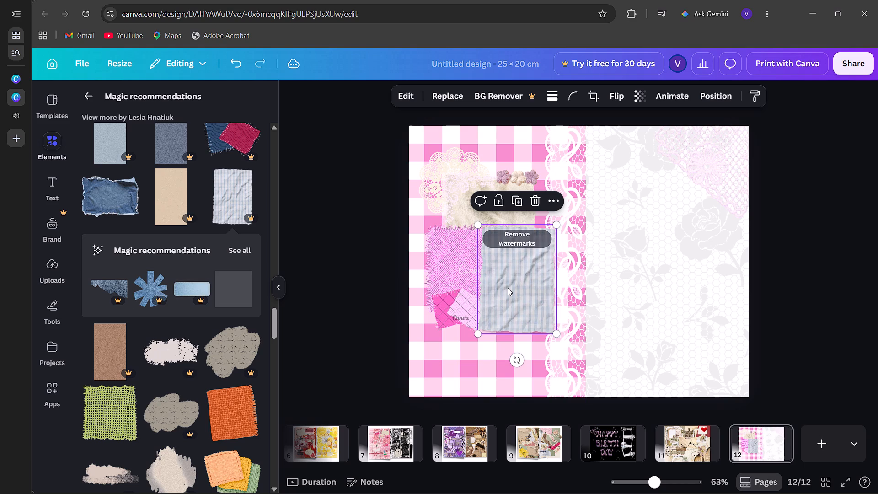
left_click(508, 288)
left_click_drag(508, 288, 509, 295)
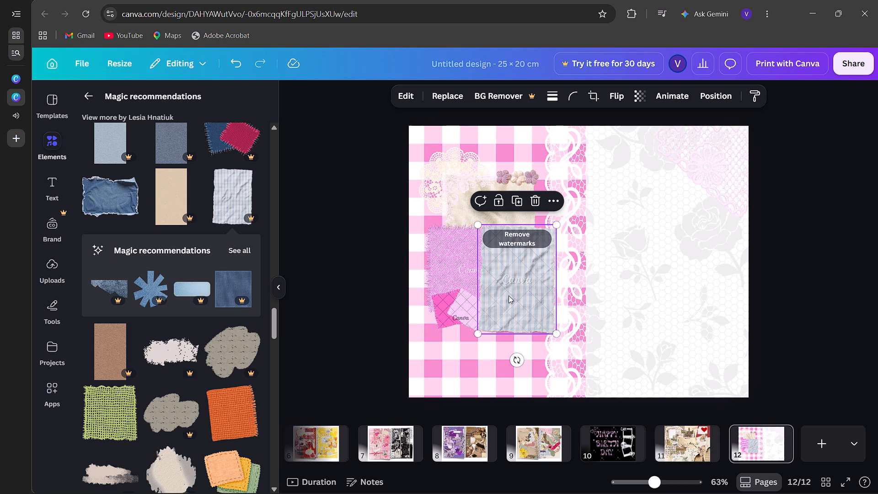
left_click_drag(509, 295, 503, 306)
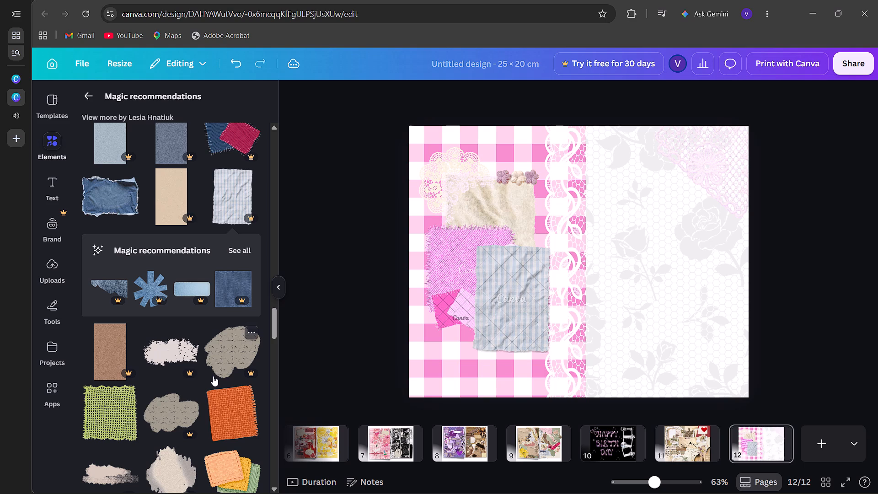
Add the blue denim film-strip frame with four openings, enlarge it to nearly page height, and place it upright on the white floral half.
left_click(242, 254)
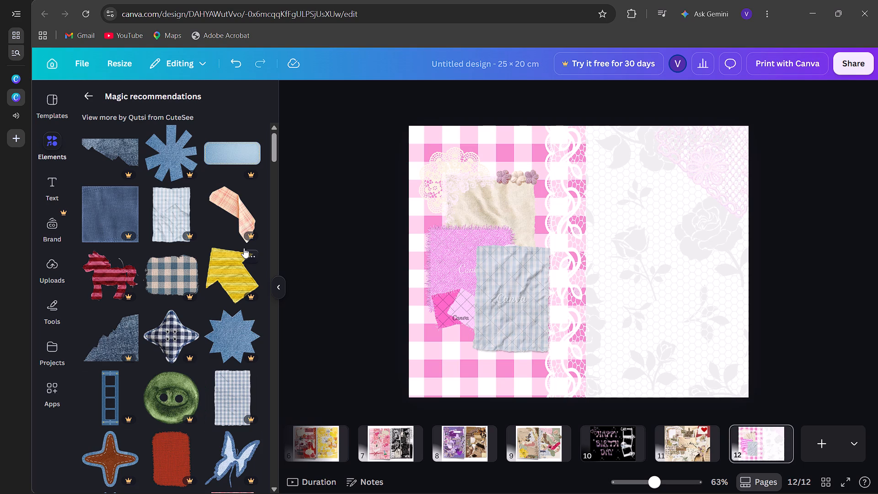
scroll(183, 278, "down", 3)
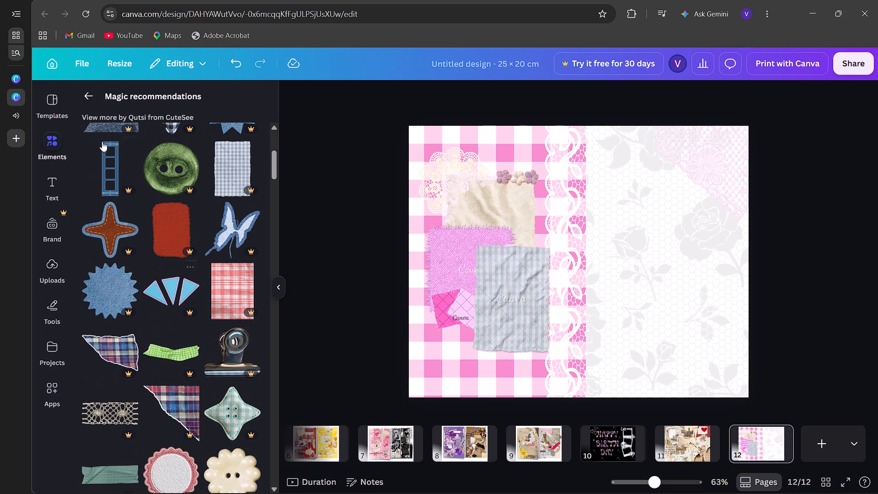
left_click(112, 172)
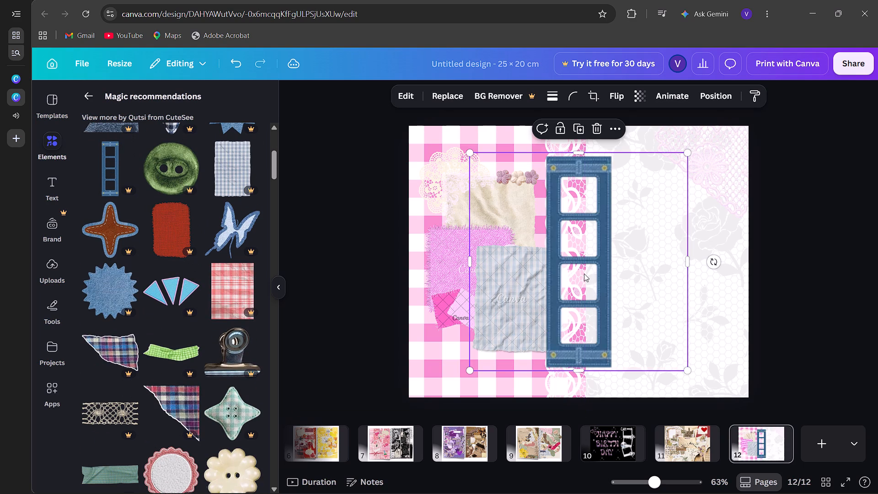
left_click_drag(583, 274, 670, 266)
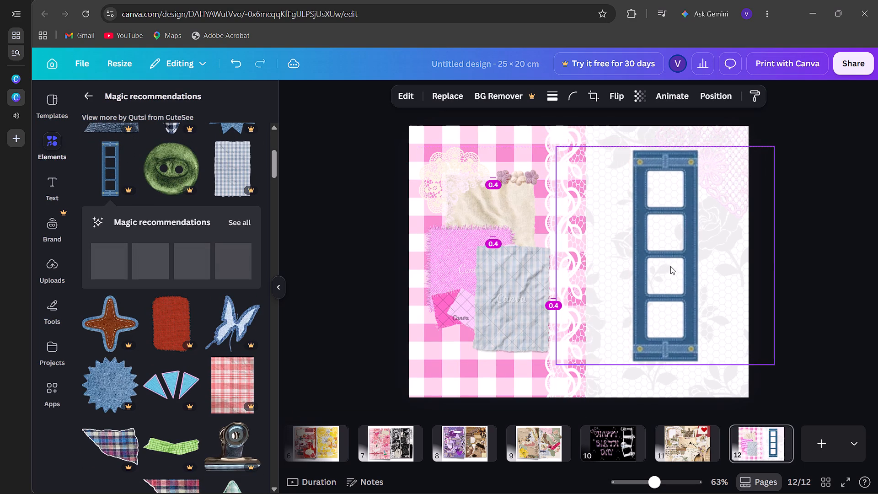
left_click_drag(551, 149, 525, 147)
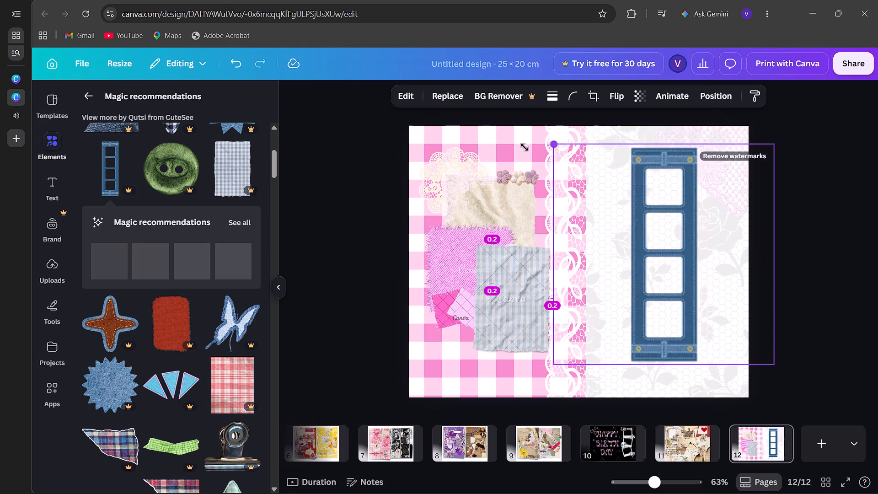
left_click_drag(525, 147, 406, 151)
left_click_drag(622, 224, 640, 258)
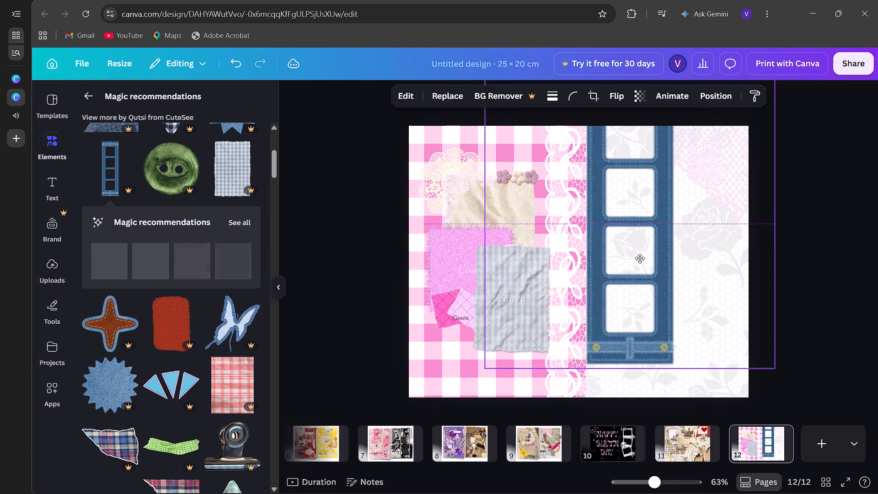
left_click_drag(640, 258, 653, 272)
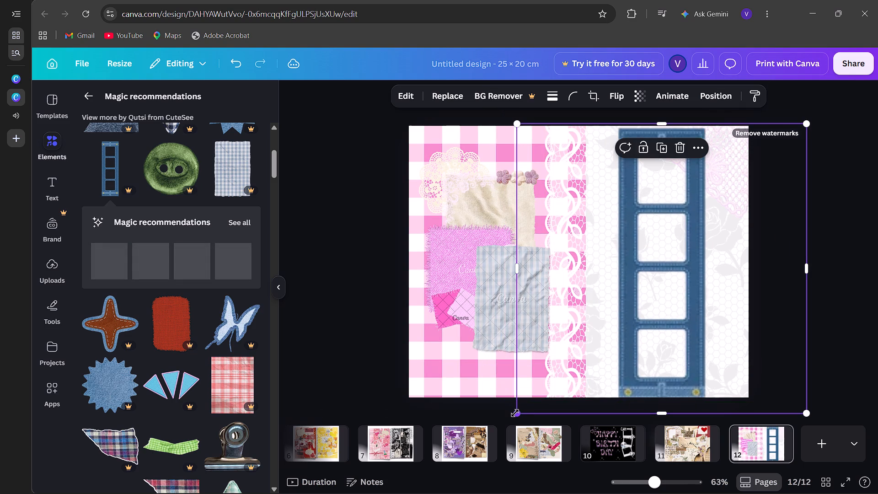
left_click_drag(515, 413, 554, 373)
left_click_drag(672, 286, 662, 295)
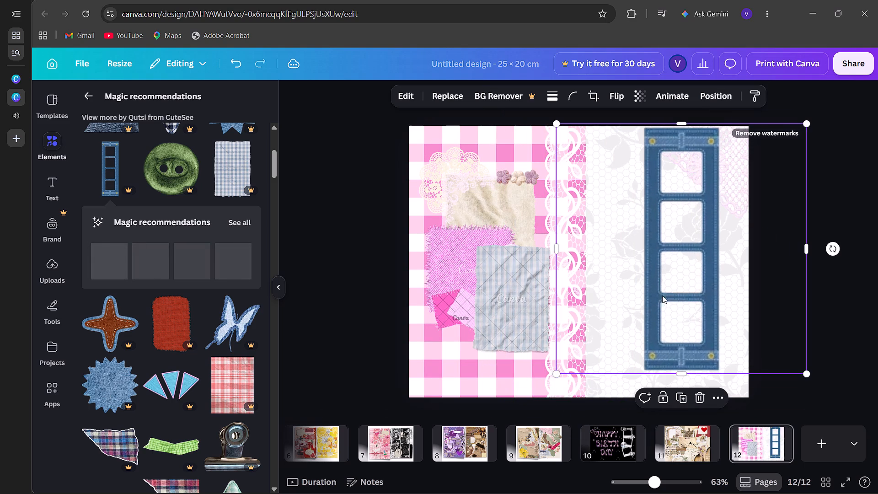
left_click_drag(662, 295, 659, 297)
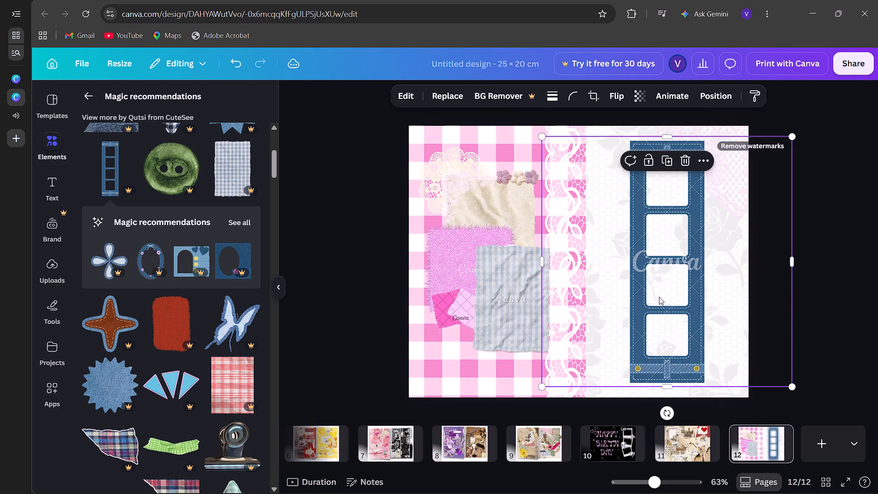
left_click(771, 248)
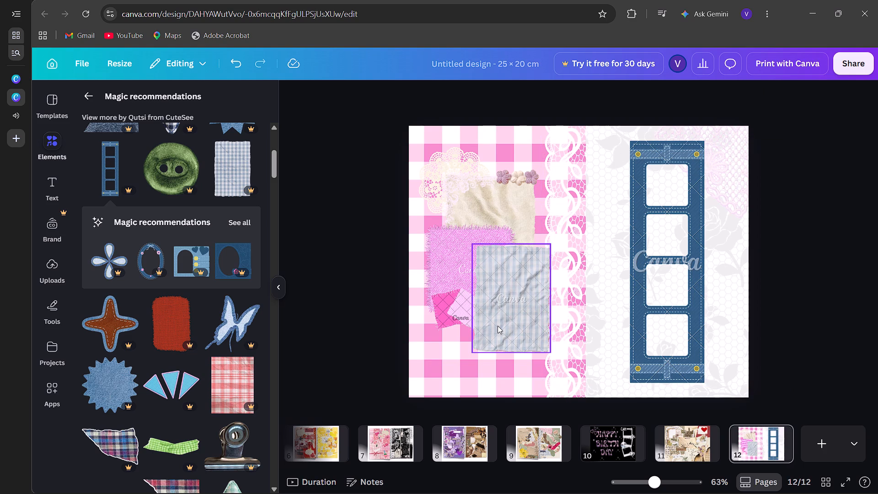
Nudge the crumpled blue gingham fabric slightly upward on the collage.
left_click_drag(498, 326, 498, 320)
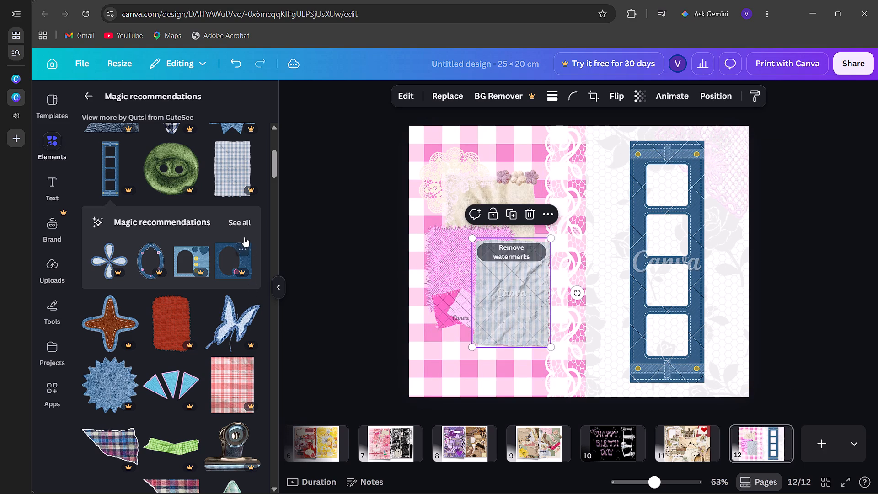
Add the four-petal denim flower, shrink it, and place it on the film-strip frame's left edge between the first and second openings.
left_click(241, 221)
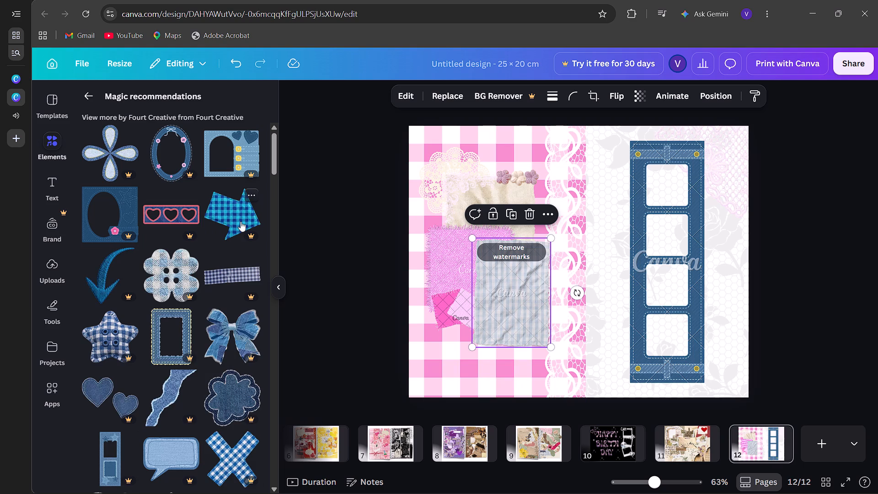
left_click(108, 140)
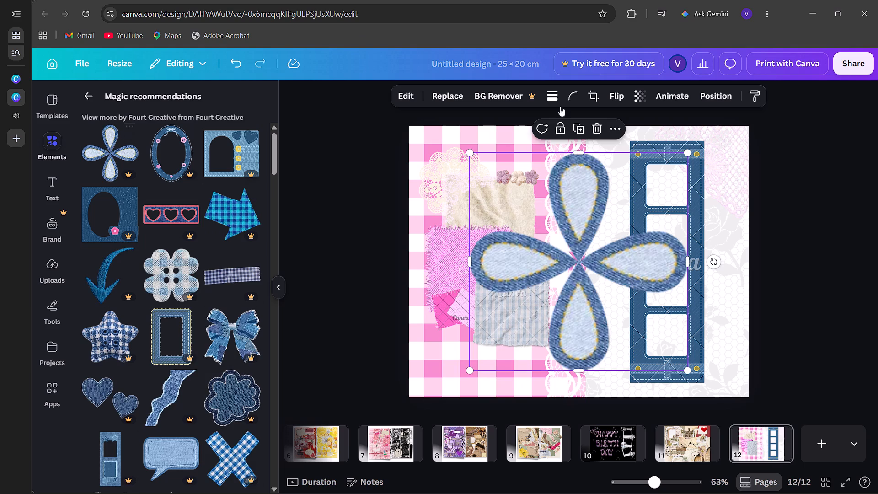
left_click_drag(470, 373, 570, 228)
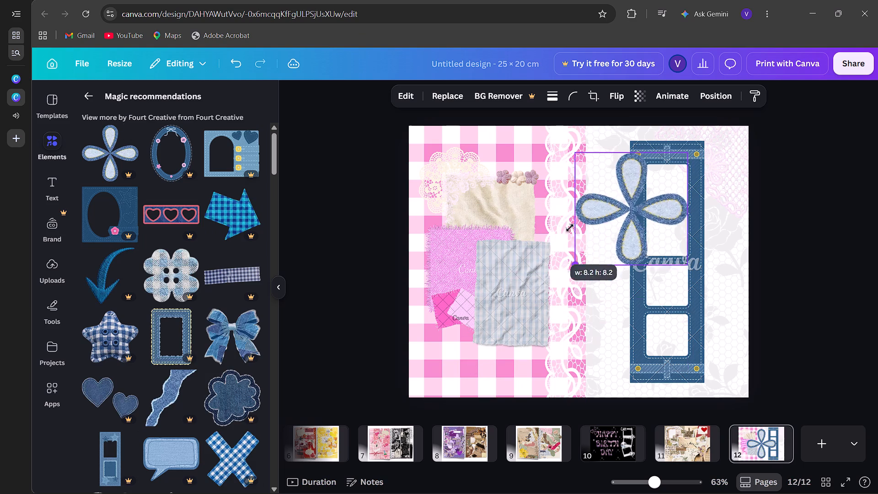
left_click_drag(570, 228, 633, 185)
left_click_drag(659, 173, 632, 203)
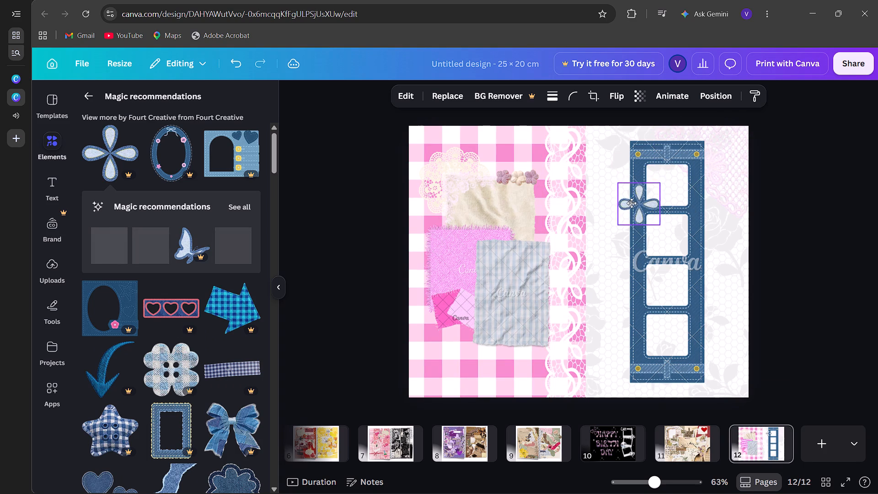
left_click_drag(632, 203, 630, 208)
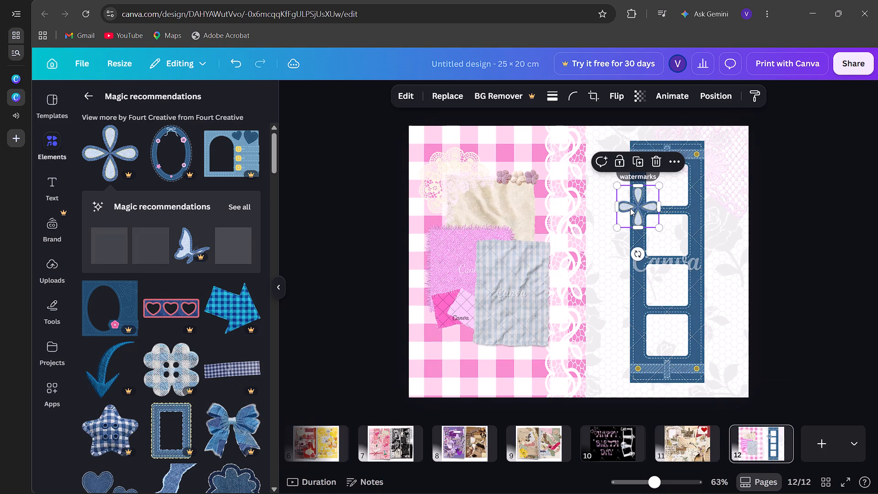
Add the pair of dark denim hearts, shrink it, and place it over the right edge of the film-strip frame's bottom opening.
scroll(202, 419, "down", 2)
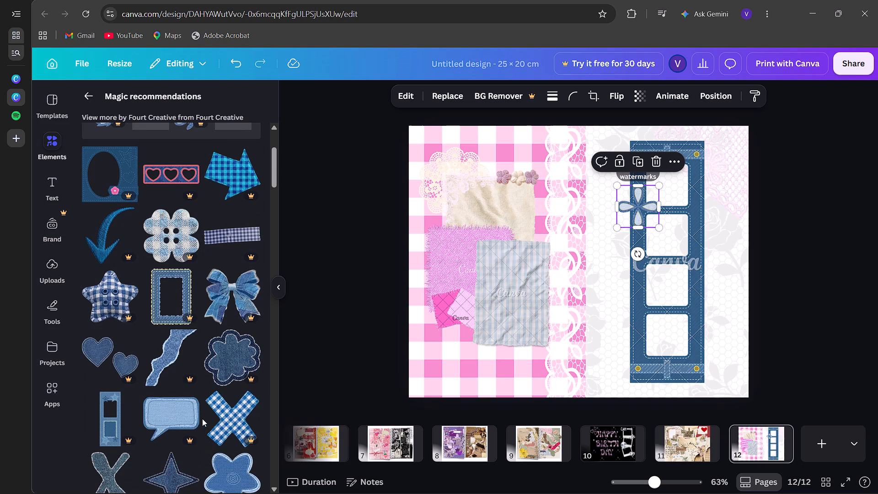
left_click(104, 366)
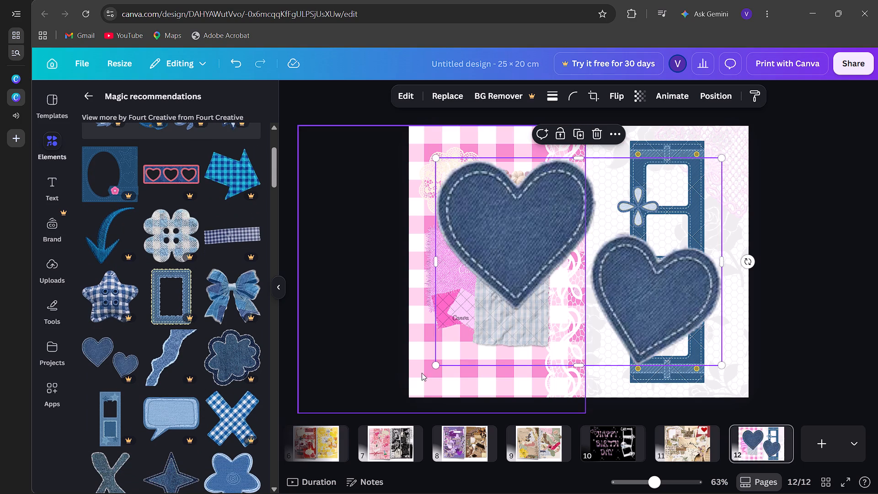
left_click_drag(438, 365, 690, 236)
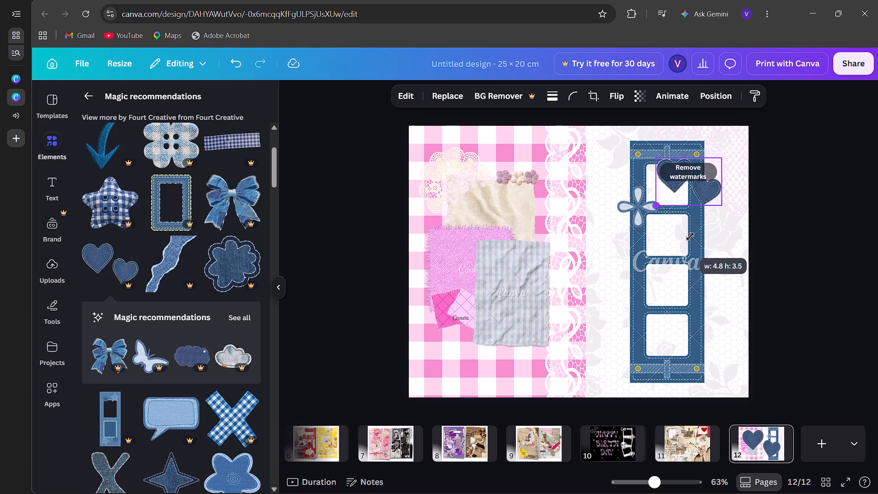
left_click_drag(690, 236, 706, 236)
left_click_drag(708, 182, 710, 329)
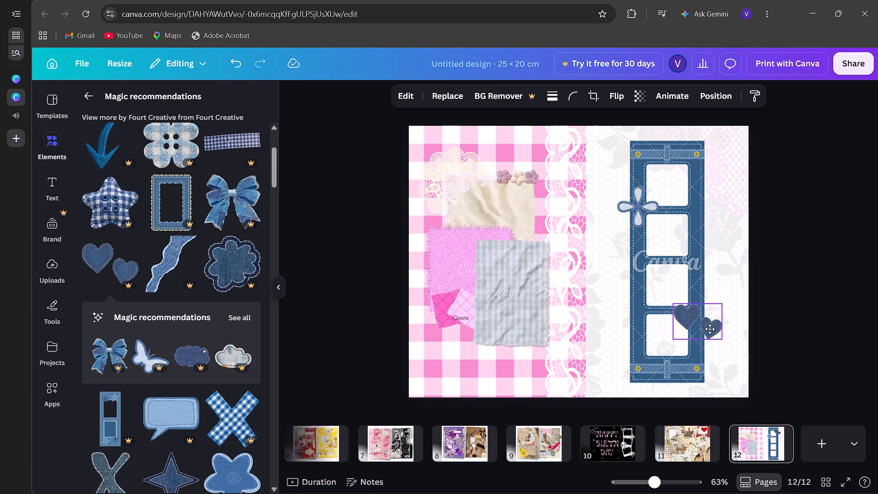
left_click_drag(710, 329, 708, 344)
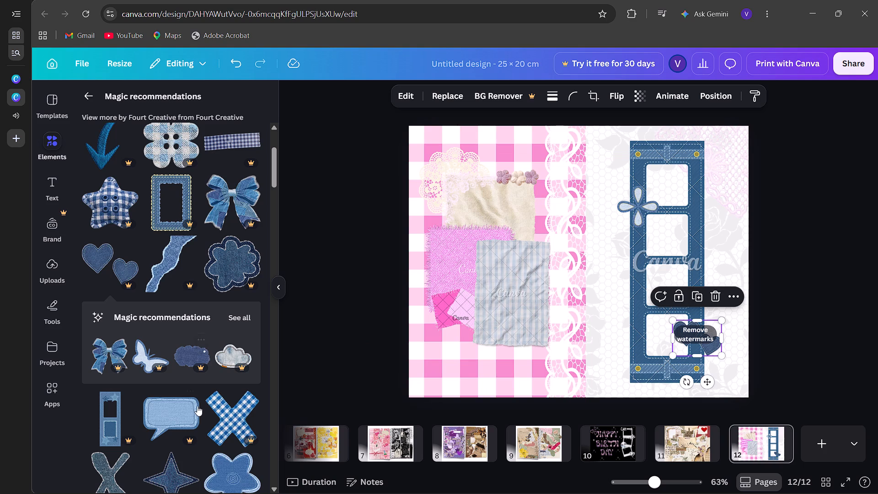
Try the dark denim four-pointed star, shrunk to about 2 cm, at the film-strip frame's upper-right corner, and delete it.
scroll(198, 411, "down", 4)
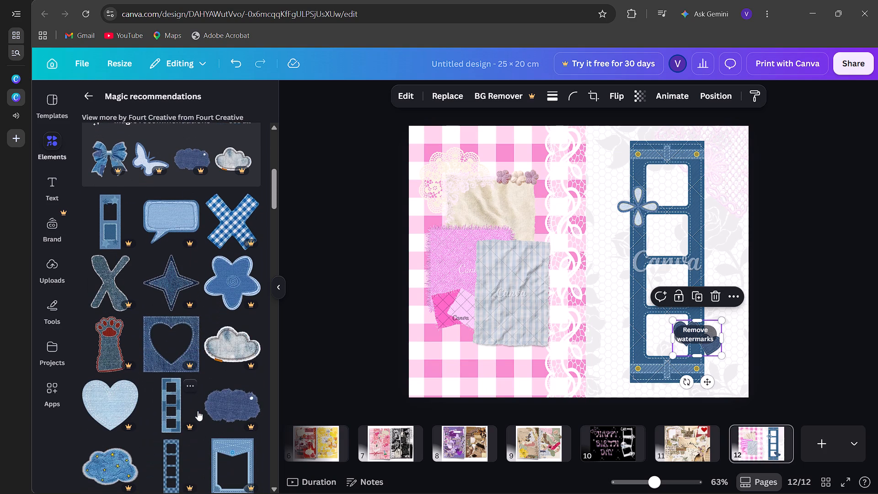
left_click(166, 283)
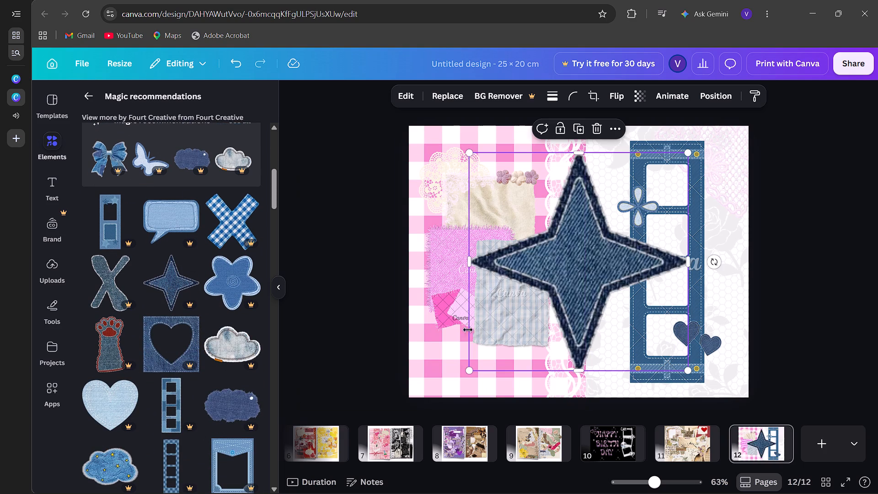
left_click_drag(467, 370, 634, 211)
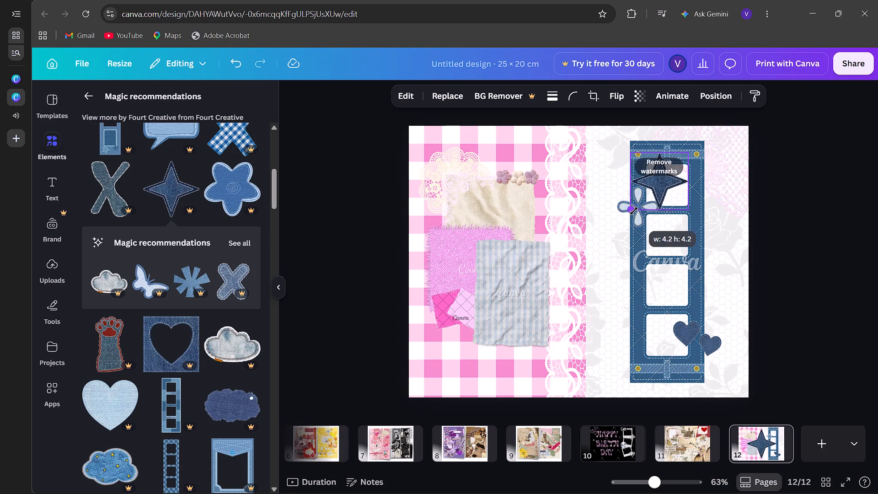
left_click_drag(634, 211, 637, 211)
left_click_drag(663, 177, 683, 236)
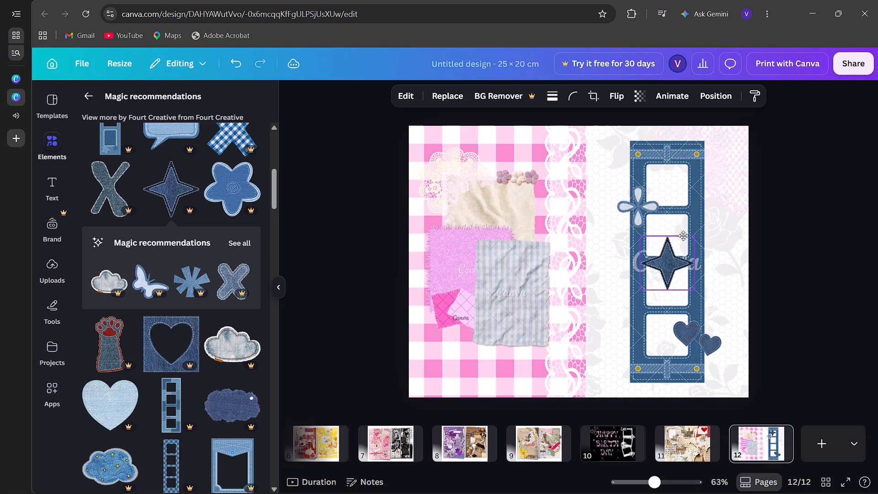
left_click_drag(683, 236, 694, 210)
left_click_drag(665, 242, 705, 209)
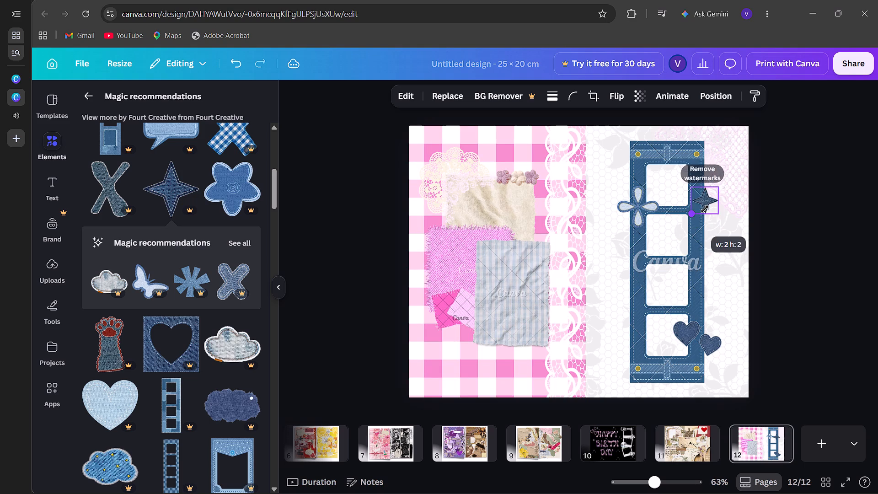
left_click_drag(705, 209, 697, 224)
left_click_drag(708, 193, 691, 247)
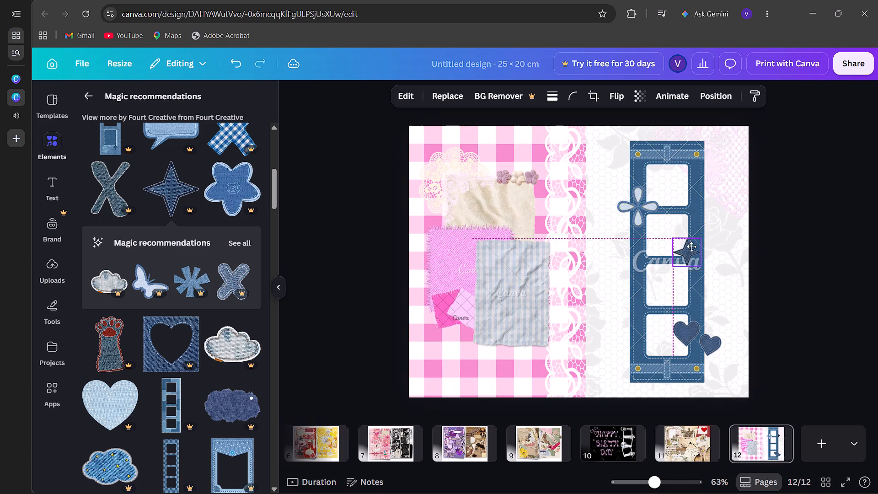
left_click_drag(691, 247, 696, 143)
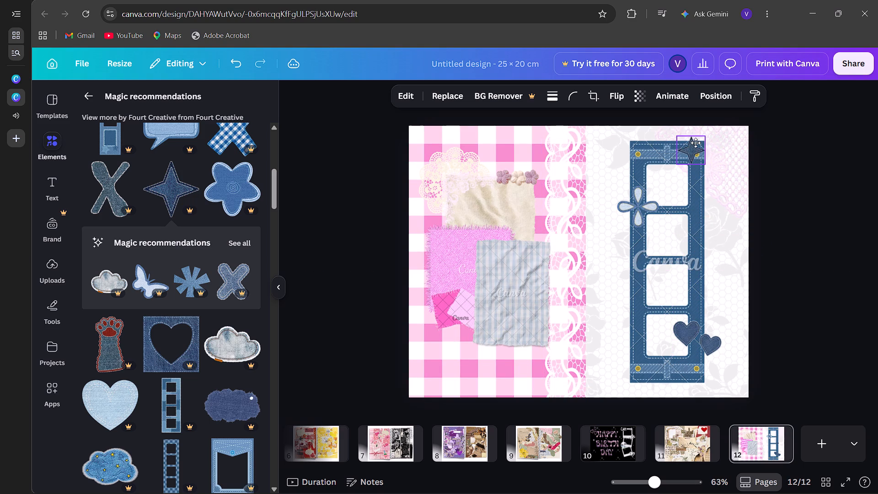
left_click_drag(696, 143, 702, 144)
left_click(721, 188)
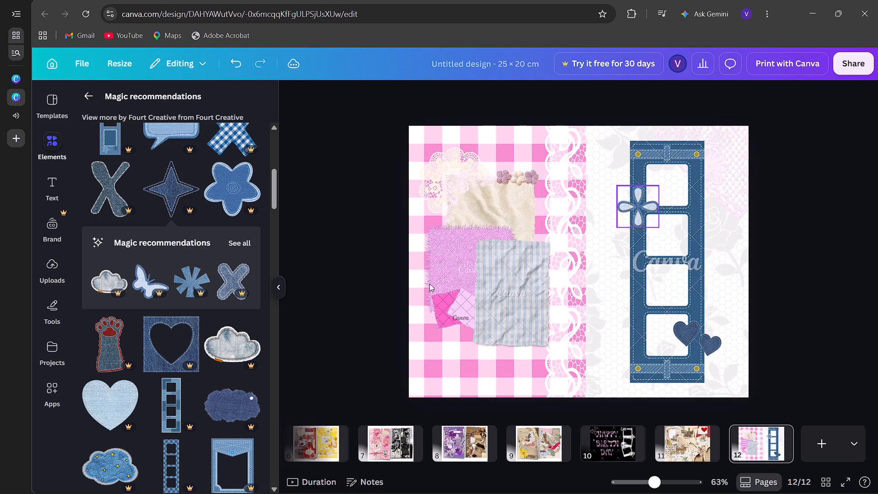
Browse the full set of recommended denim graphics related to the four-pointed star for another accent.
double_click(246, 230)
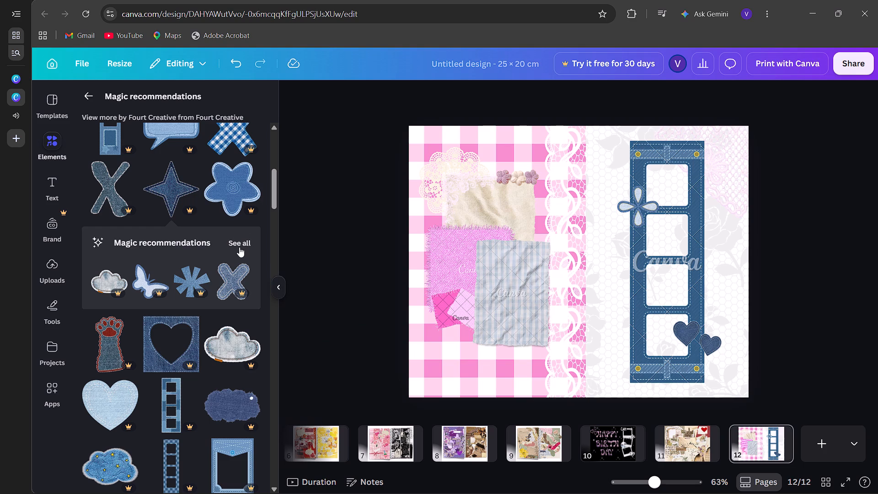
left_click(239, 247)
left_click_drag(239, 247, 224, 239)
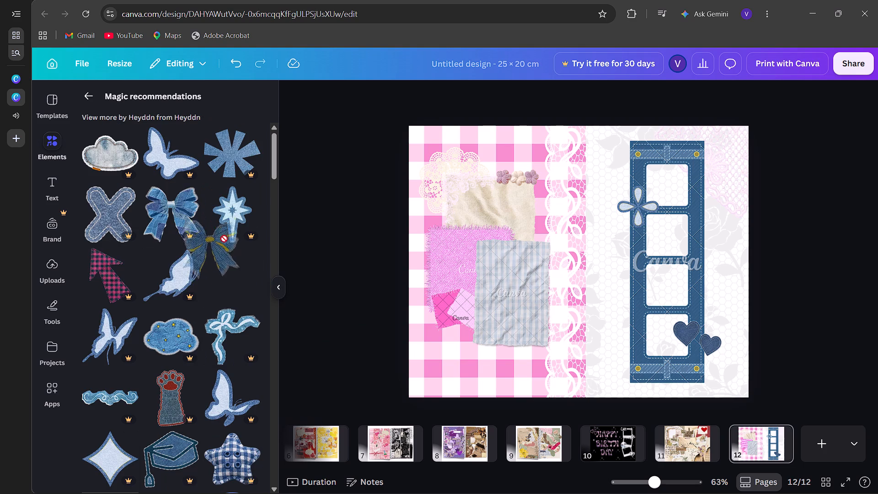
left_click_drag(224, 239, 224, 239)
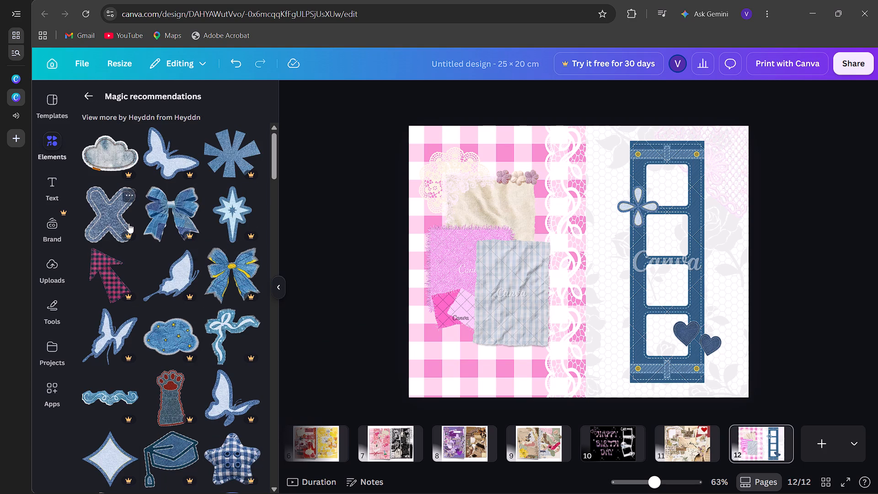
scroll(128, 223, "down", 3)
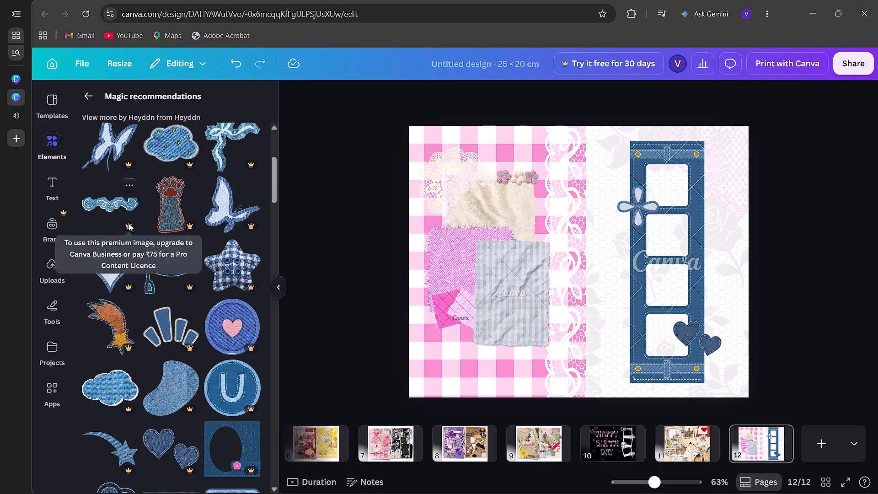
scroll(128, 223, "down", 1)
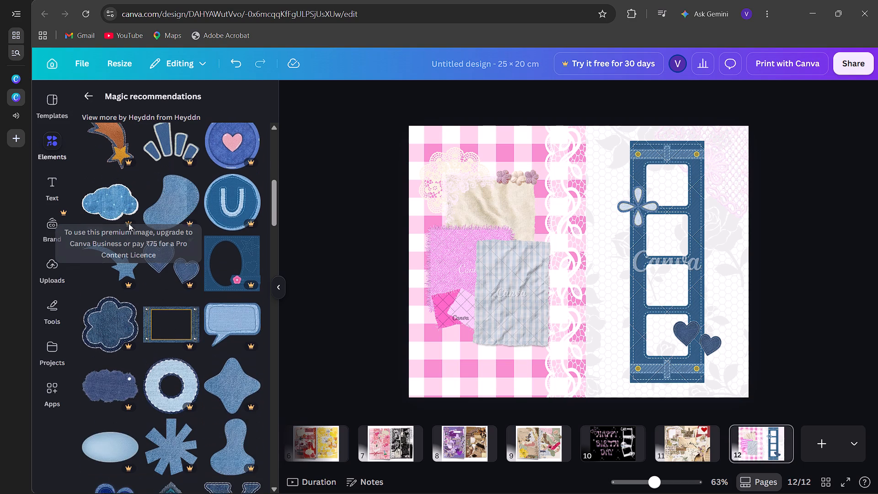
scroll(128, 223, "down", 1)
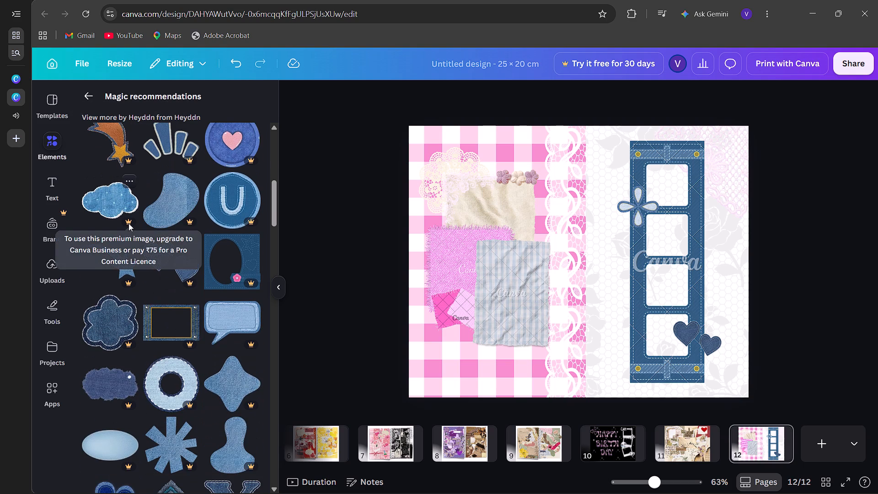
scroll(128, 223, "down", 3)
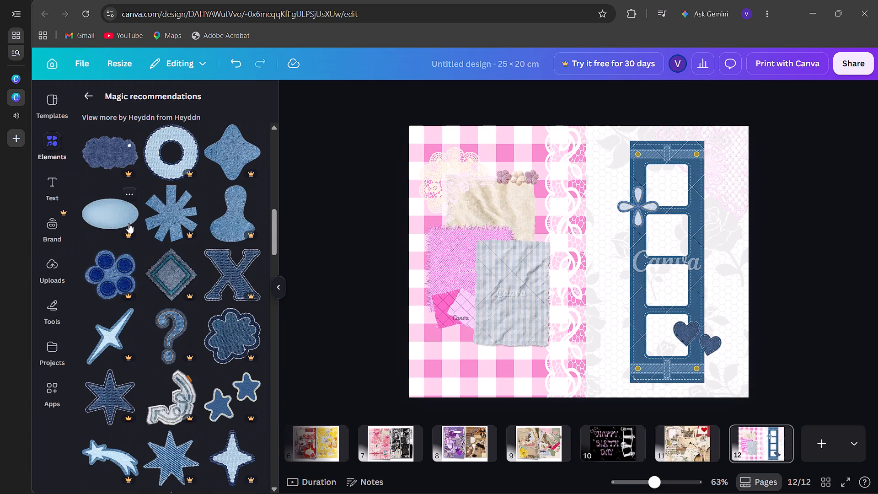
left_click(88, 89)
Delete the crumpled blue gingham fabric from the collage on the gingham half of the page.
left_click(508, 283)
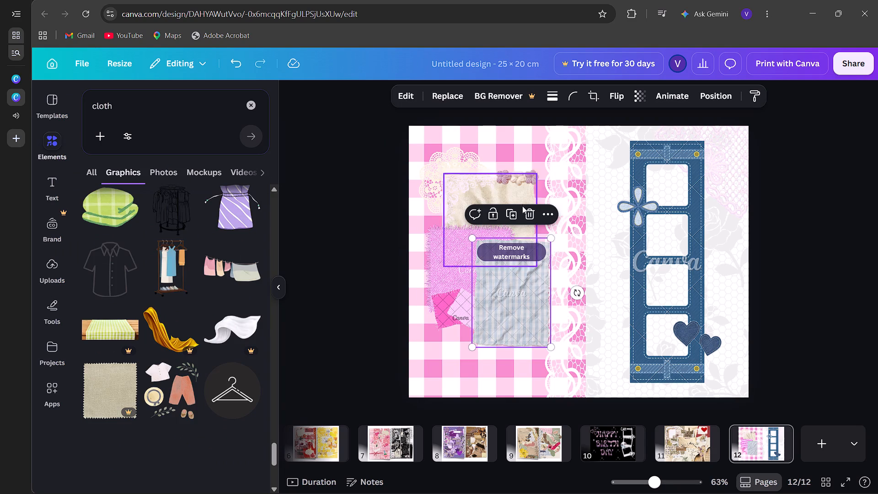
left_click(530, 209)
Recolour the main pink of the frayed square patch to the pale pink from the current page's photo colours.
left_click(477, 227)
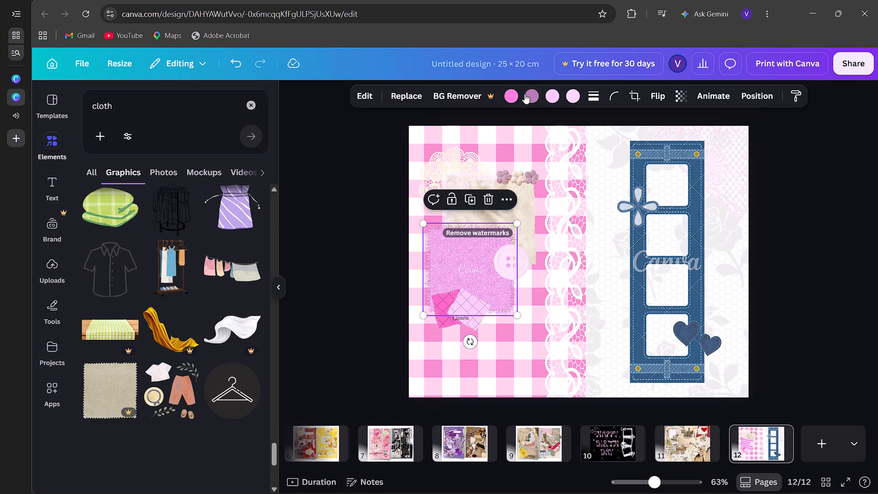
left_click(512, 97)
scroll(243, 381, "down", 4)
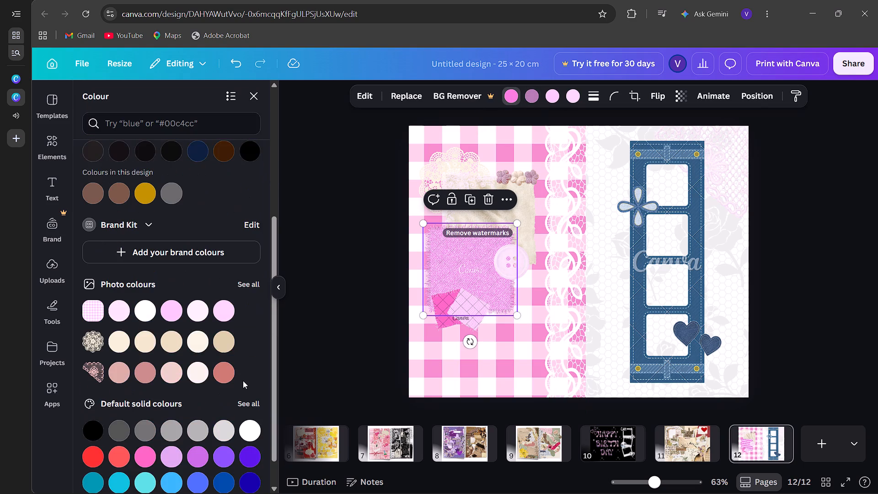
left_click(247, 248)
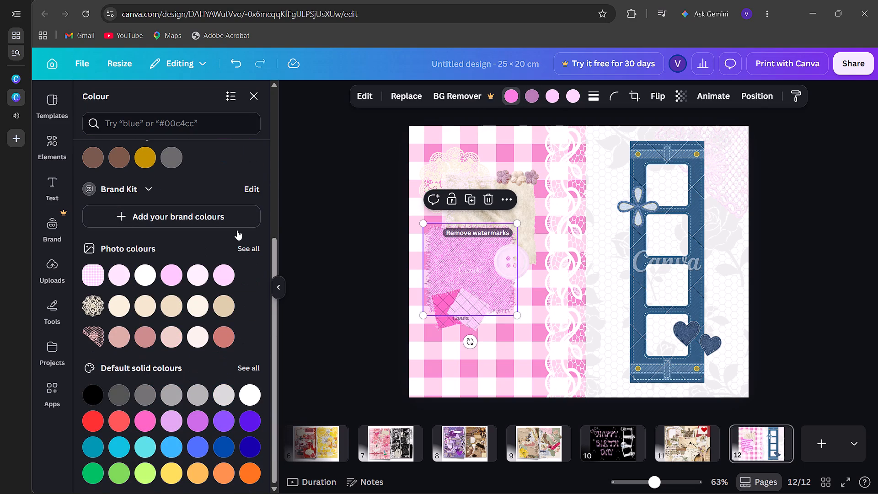
left_click(247, 250)
left_click(216, 138)
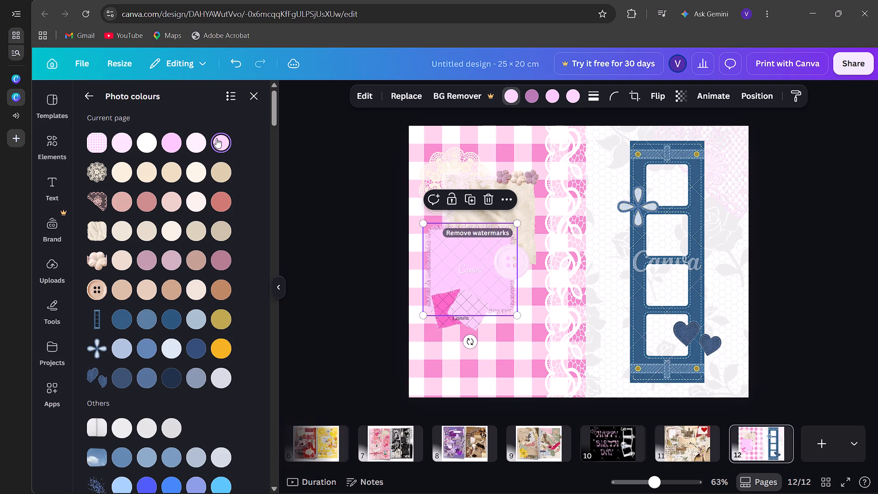
Shrink the small pair of pink quilted patches at the frayed square's lower edge and delete it.
left_click(444, 297)
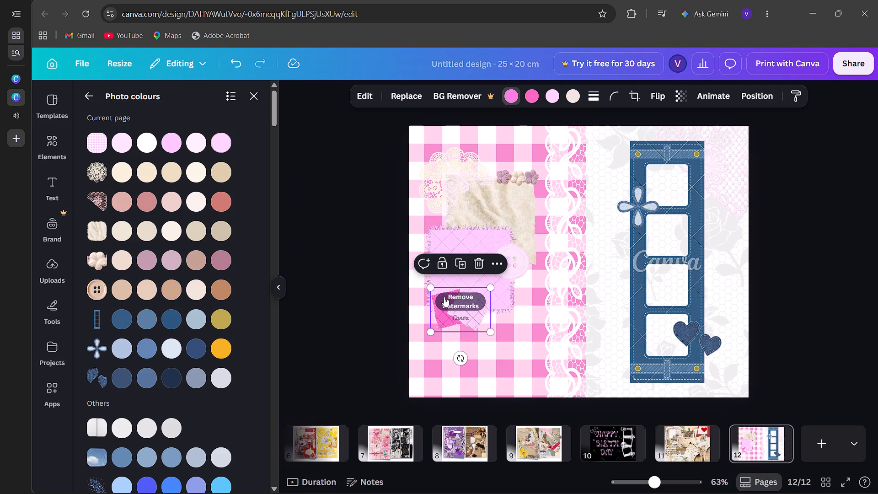
left_click_drag(427, 333, 449, 317)
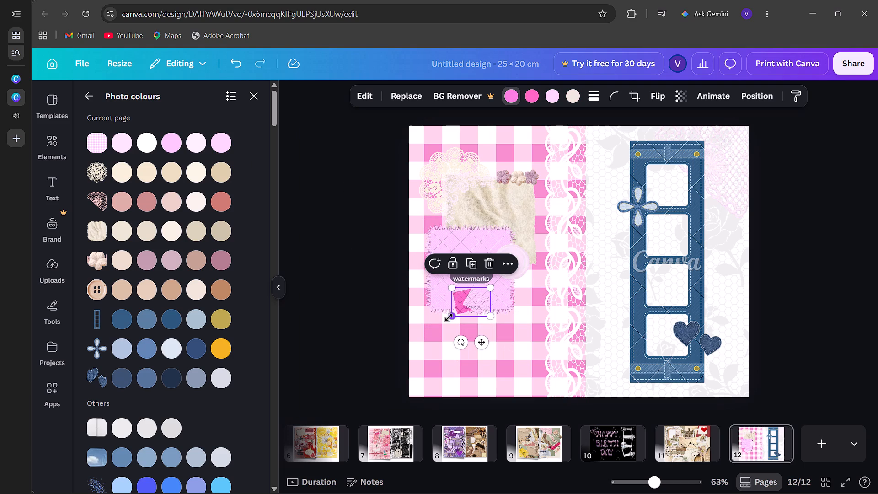
left_click(470, 300)
left_click(470, 300)
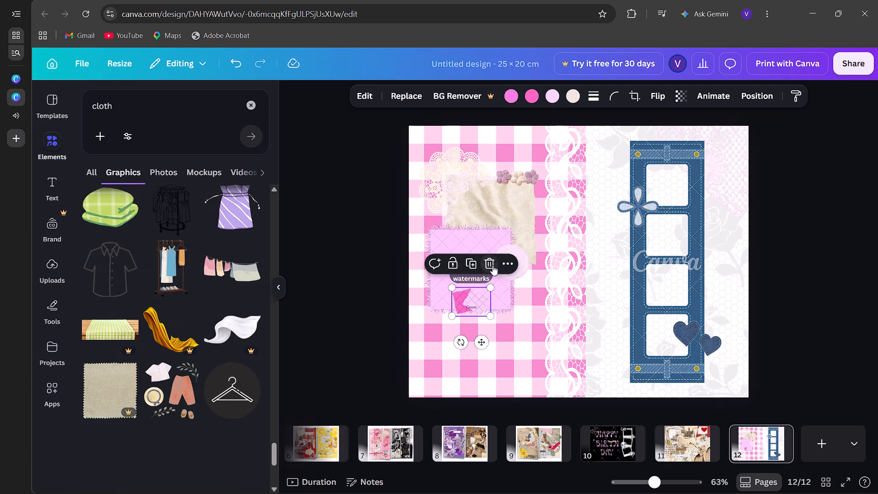
left_click(493, 264)
Search the graphics library for "cloth scrap".
scroll(144, 348, "up", 1)
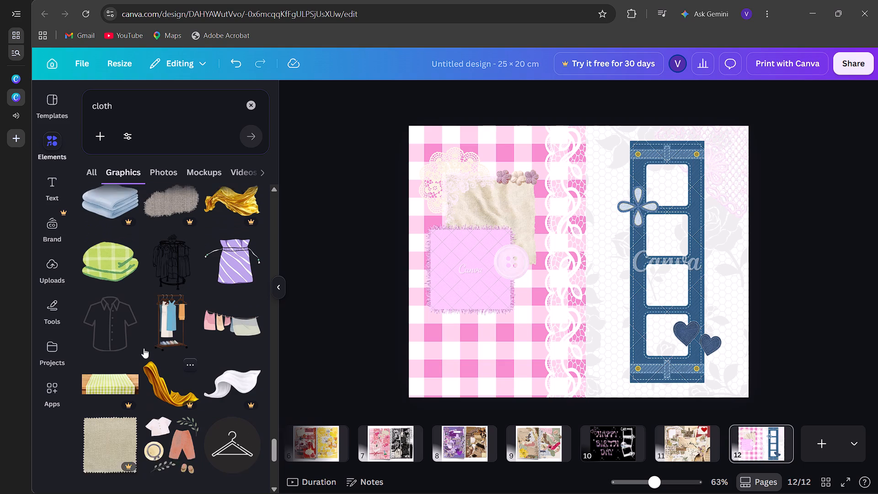
scroll(144, 348, "up", 2)
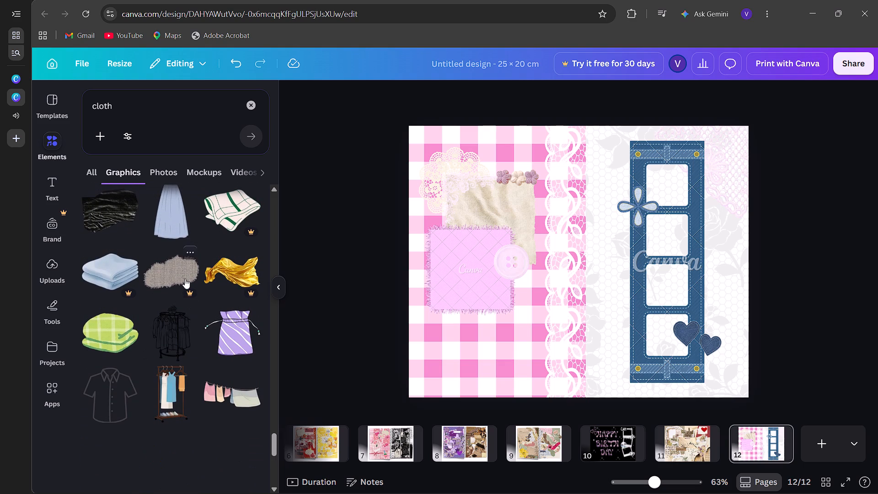
scroll(185, 279, "up", 2)
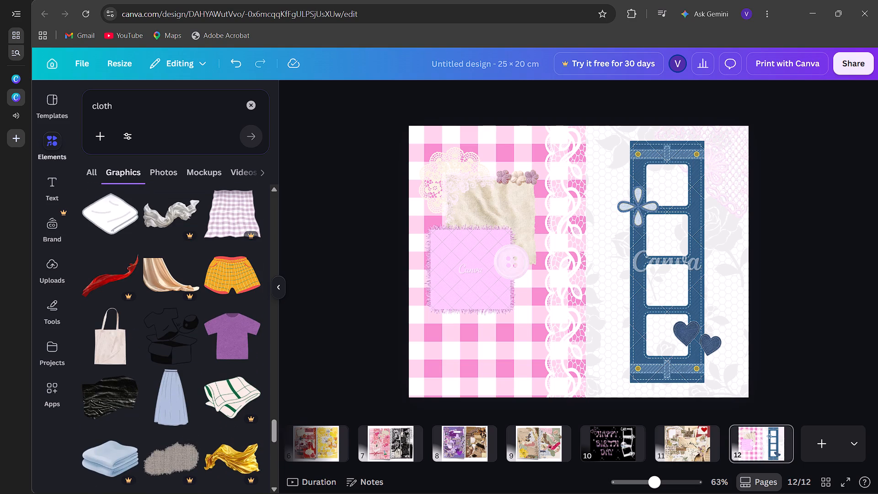
left_click(153, 106)
left_click(153, 106)
key("space")
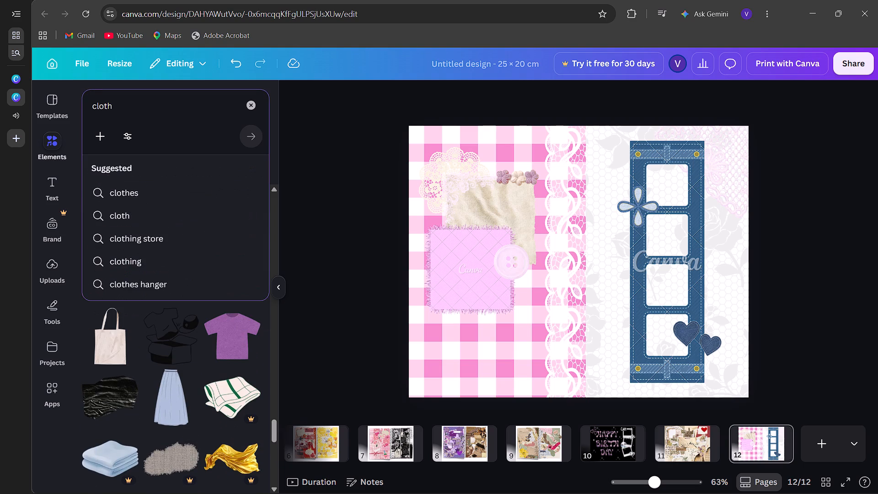
type("scrap")
key("Return")
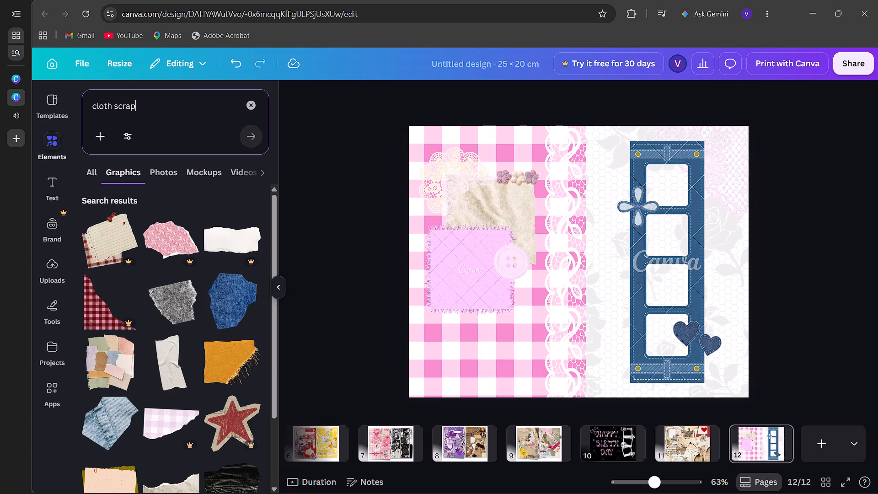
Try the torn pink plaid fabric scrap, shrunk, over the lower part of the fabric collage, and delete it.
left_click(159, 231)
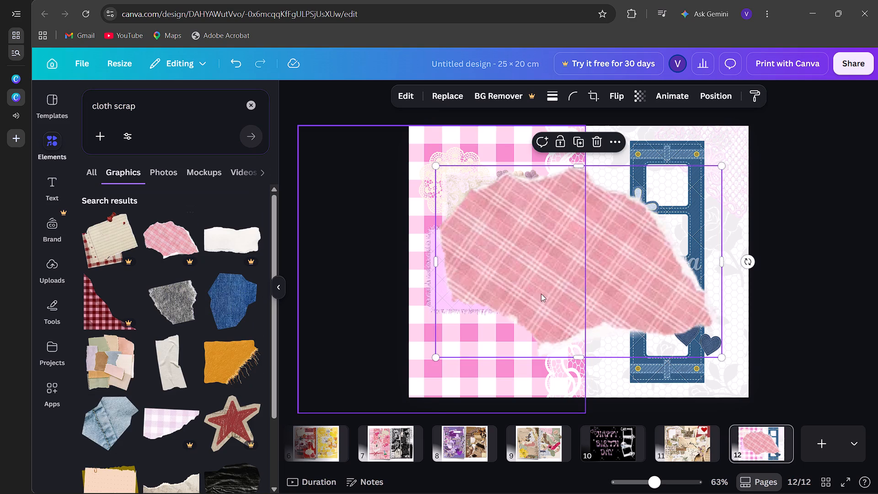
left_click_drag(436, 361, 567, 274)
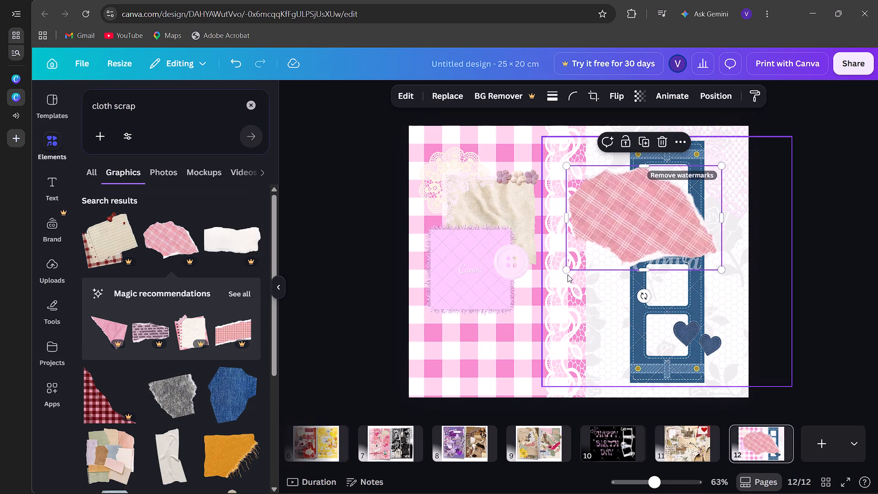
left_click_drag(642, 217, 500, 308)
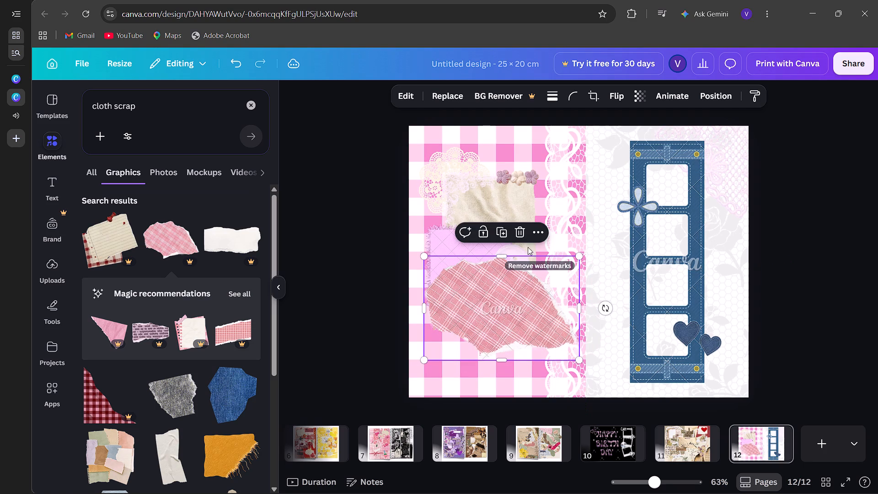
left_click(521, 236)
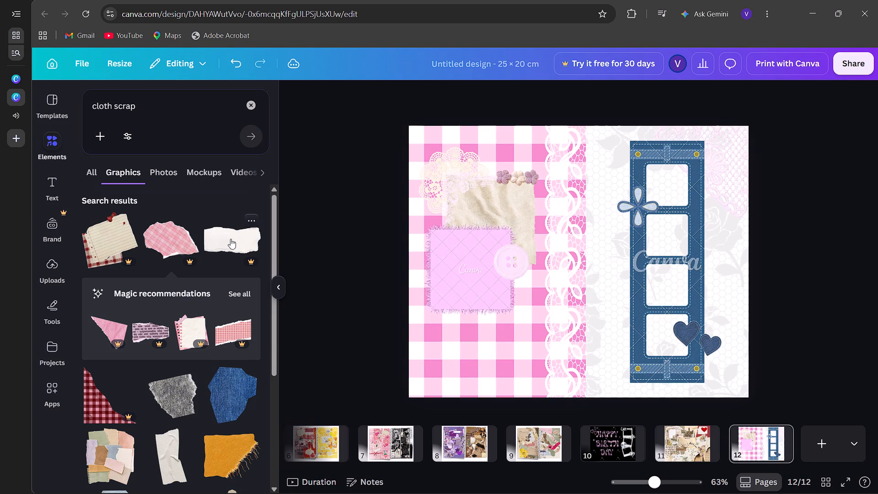
Add the torn leopard-print strip and place it vertically over the right edge of the frayed pink square patch.
scroll(230, 239, "down", 3)
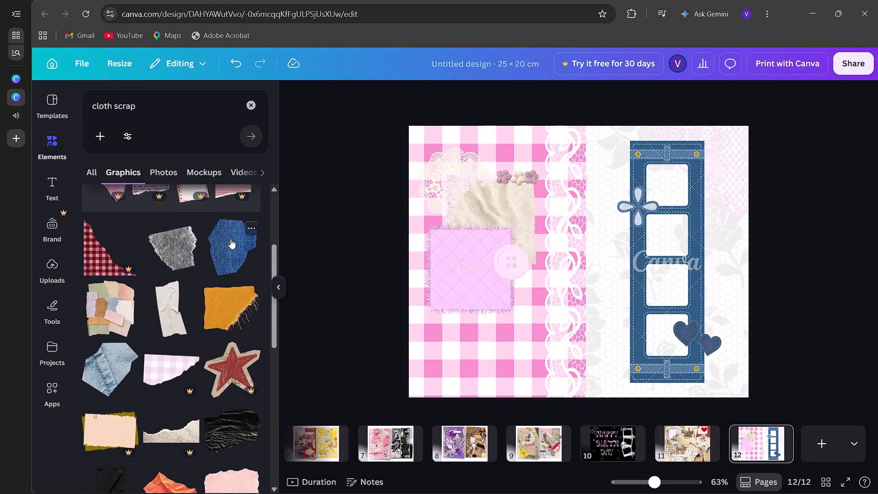
scroll(230, 239, "down", 1)
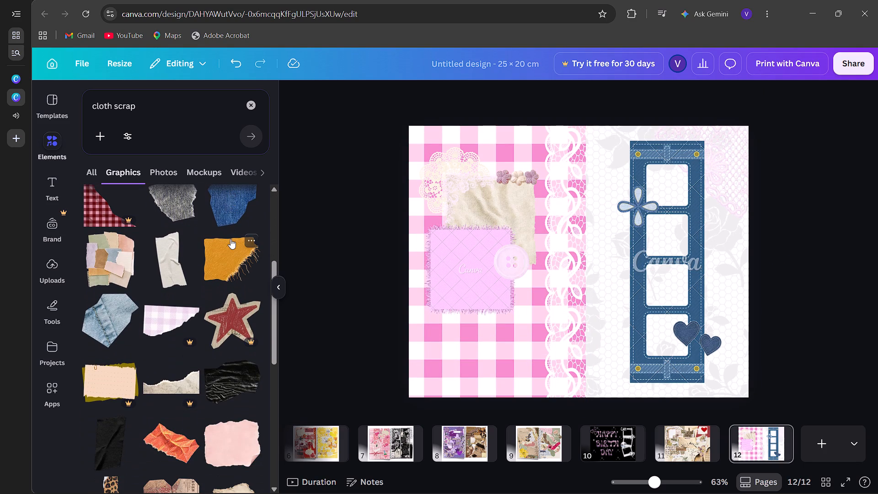
scroll(230, 239, "down", 2)
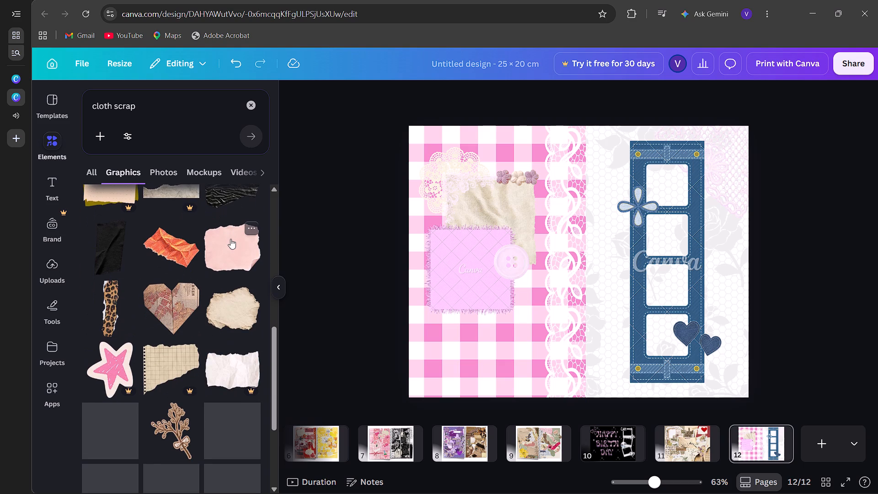
scroll(230, 239, "down", 1)
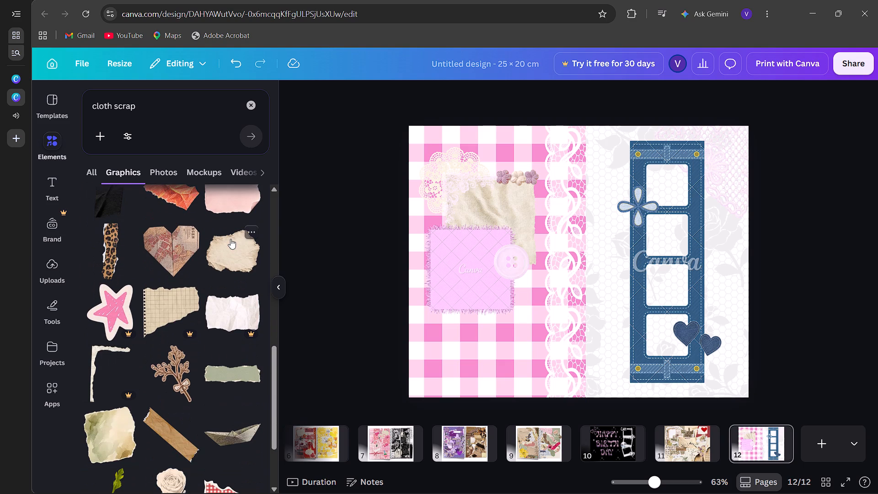
left_click(110, 245)
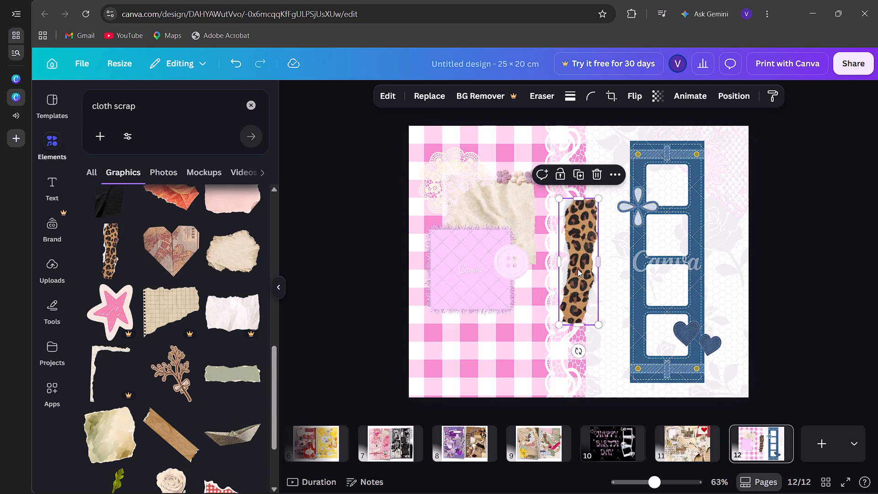
left_click_drag(574, 267, 511, 269)
Recolour the leopard strip's dark brown and tan to the design's light pink, trying light blue for the tan first.
left_click(548, 96)
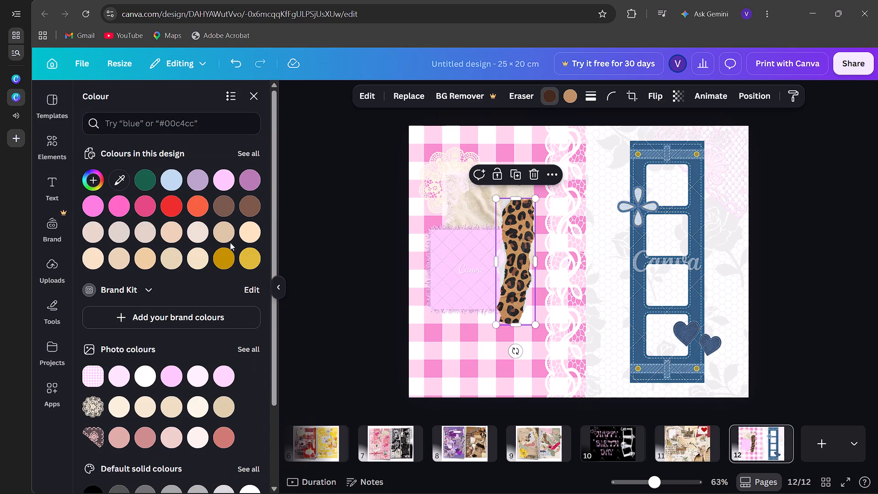
left_click(223, 180)
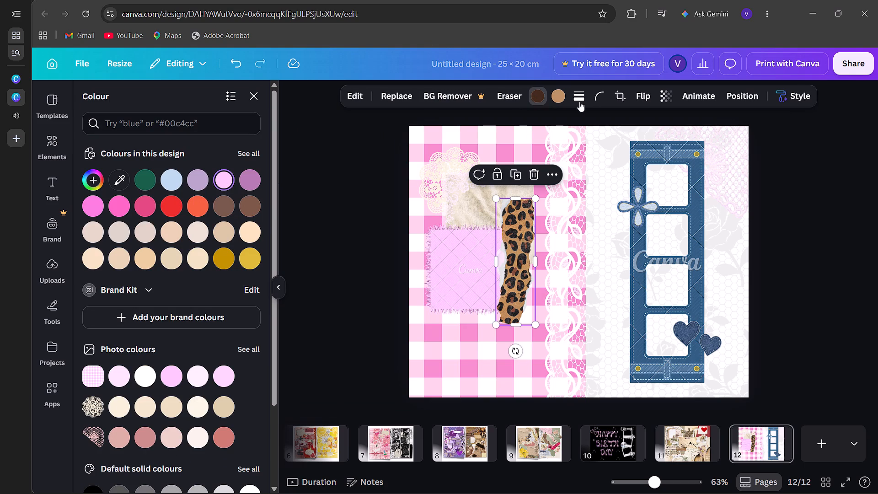
left_click(559, 98)
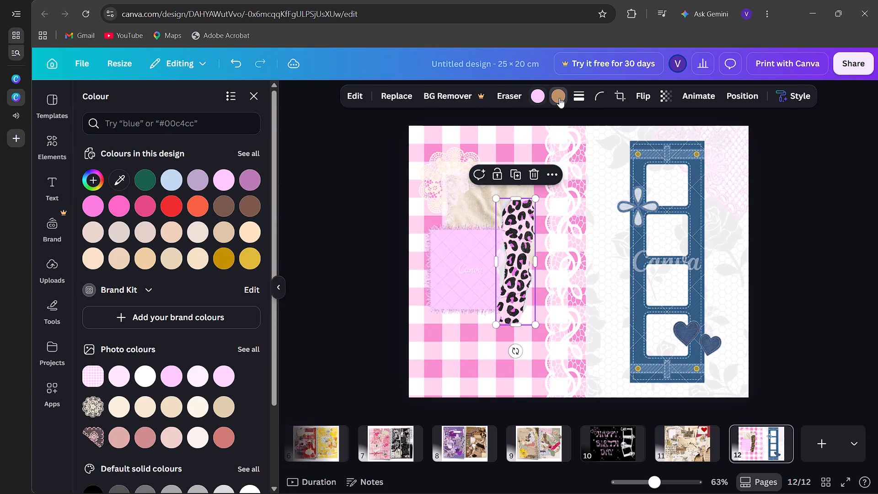
left_click(167, 183)
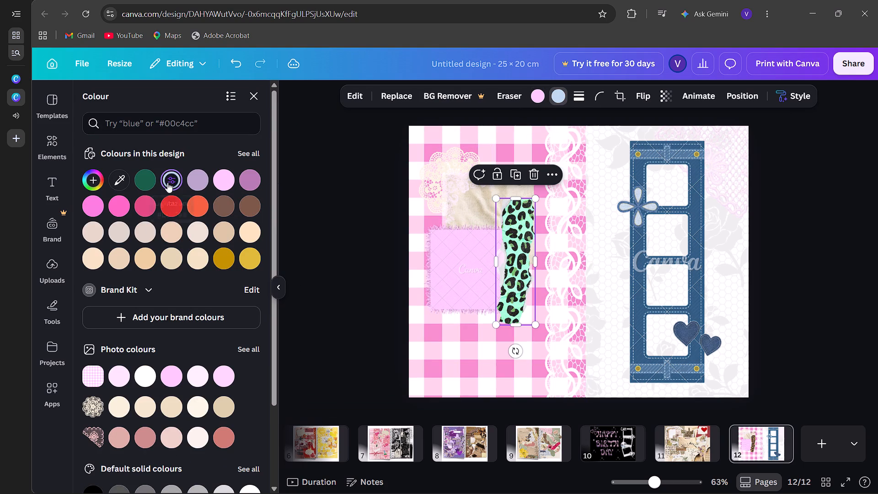
left_click(221, 180)
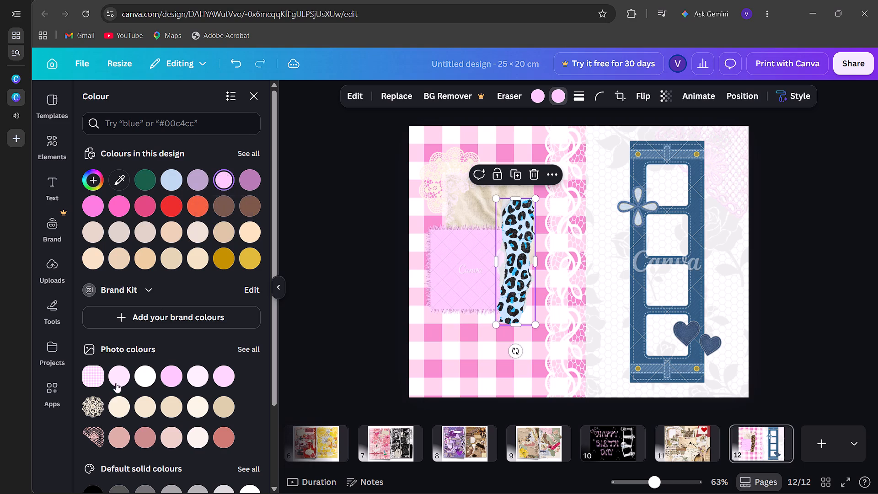
Recolour the leopard strip's first colour to pink #FF66C4 and its second to dusty rose, trying white, pink and purple for the second first.
left_click(141, 383)
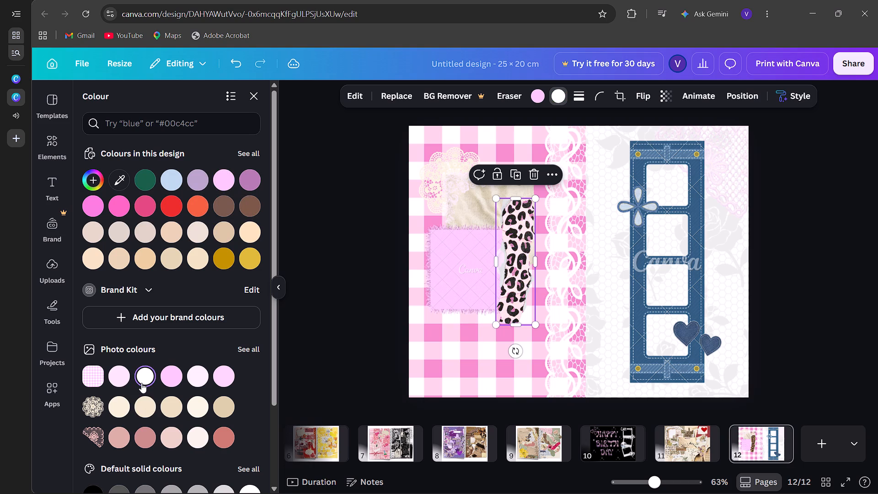
left_click(534, 98)
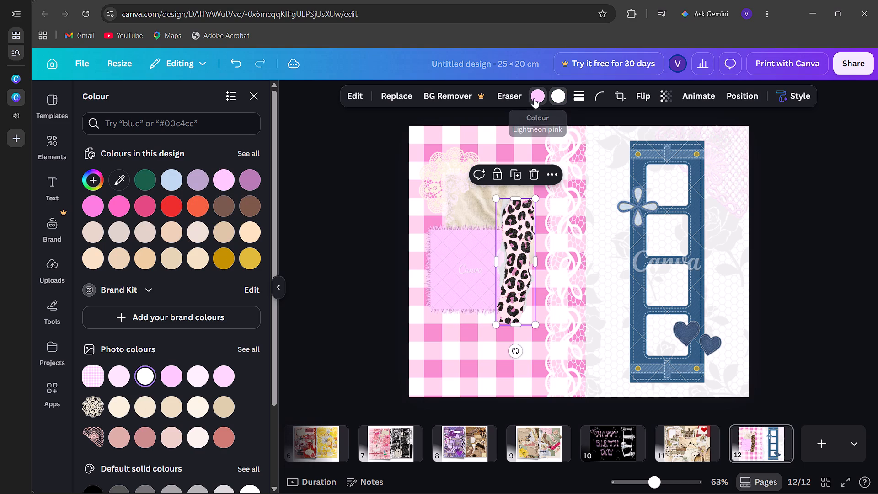
left_click(126, 211)
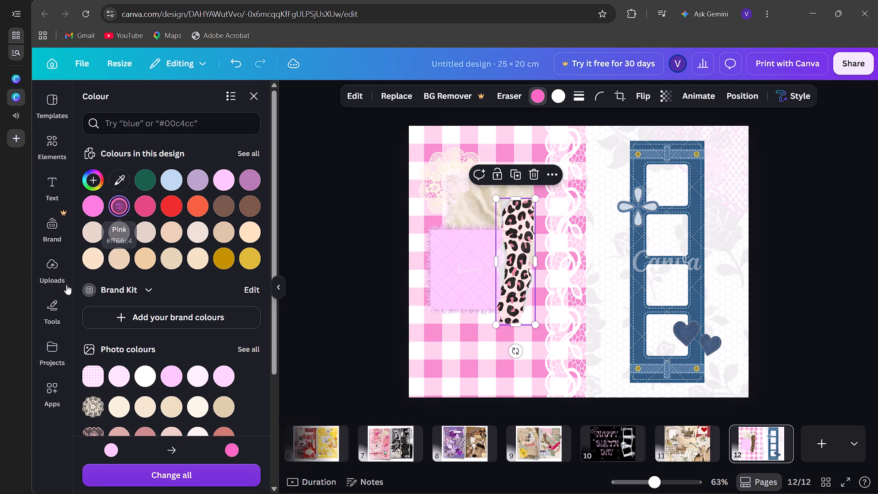
left_click(118, 209)
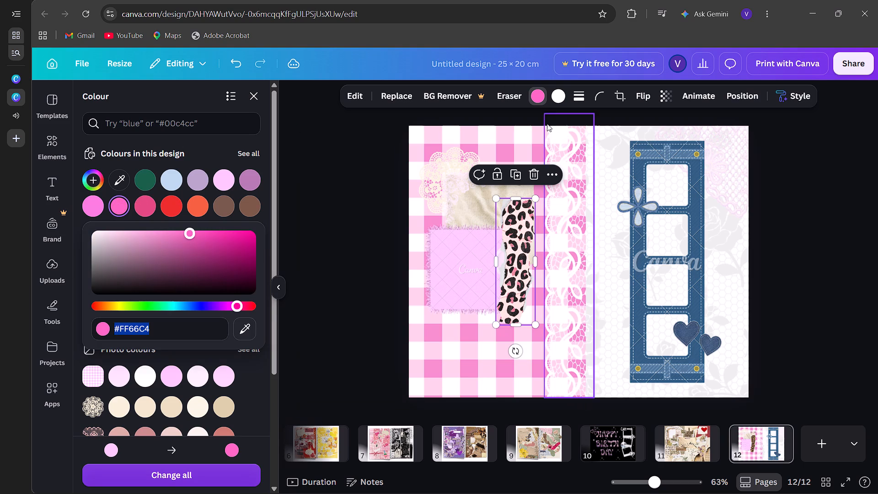
left_click(559, 103)
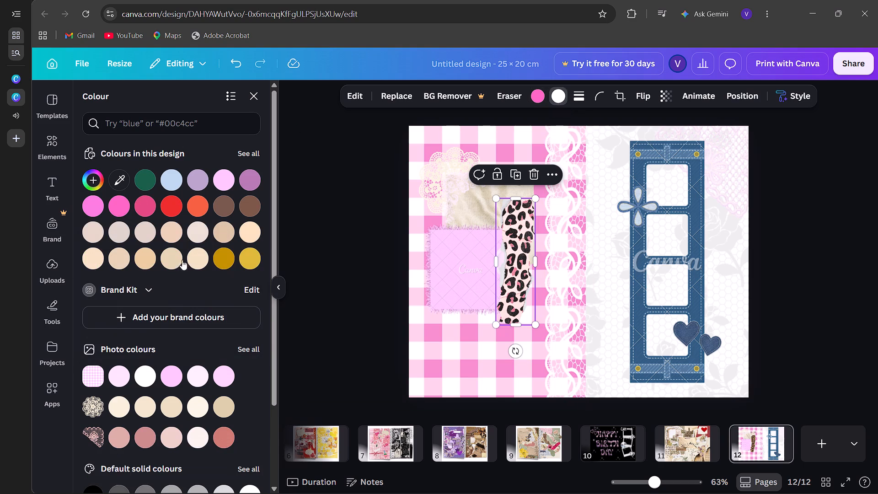
left_click(114, 201)
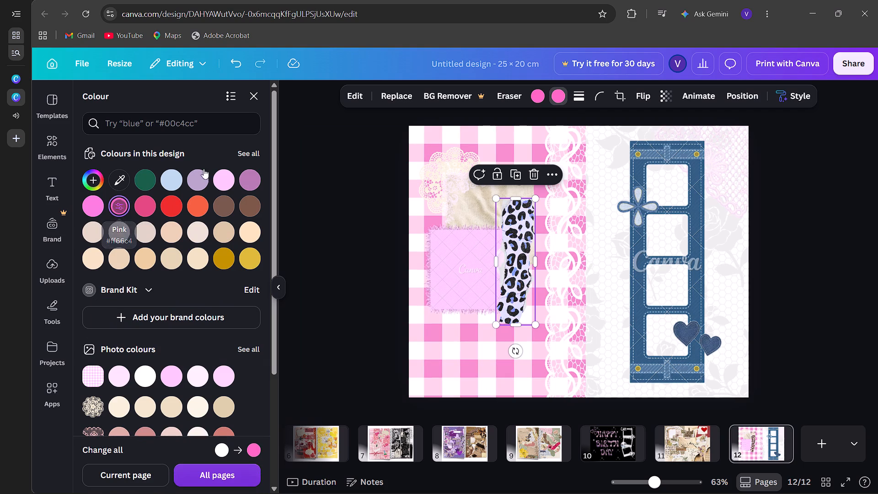
left_click(255, 183)
scroll(255, 183, "down", 3)
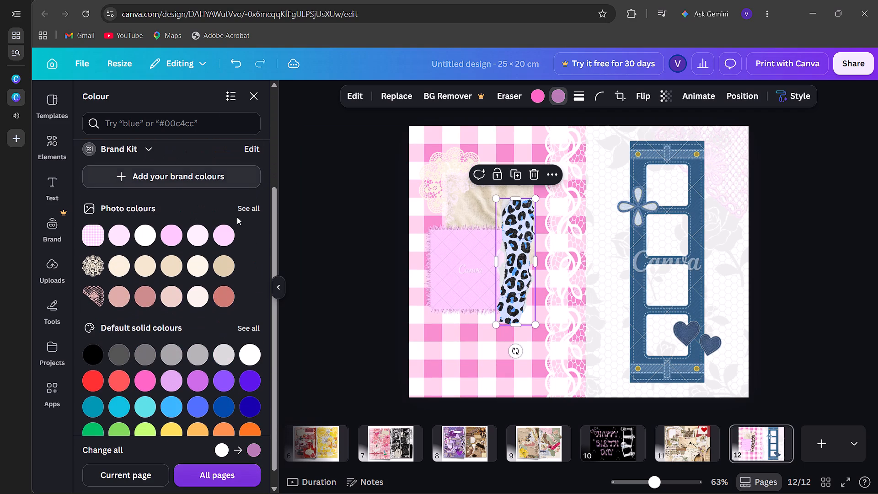
left_click(225, 306)
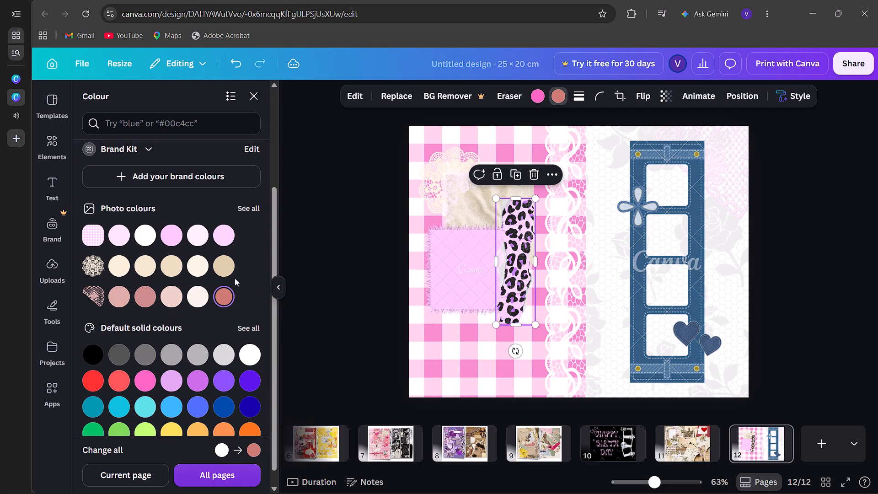
left_click(254, 97)
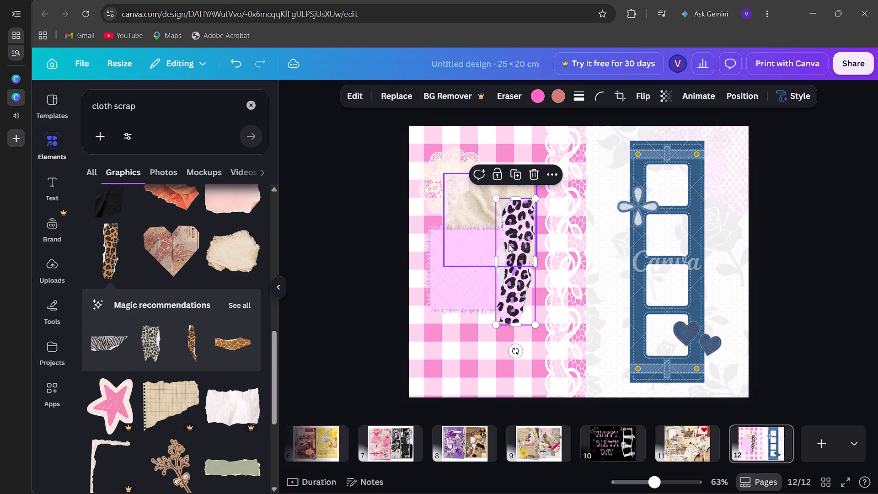
Send the leopard strip four layers backward behind the cream fabric, and move it lower to about X 7.12 cm, Y 6.94 cm.
left_click(513, 244)
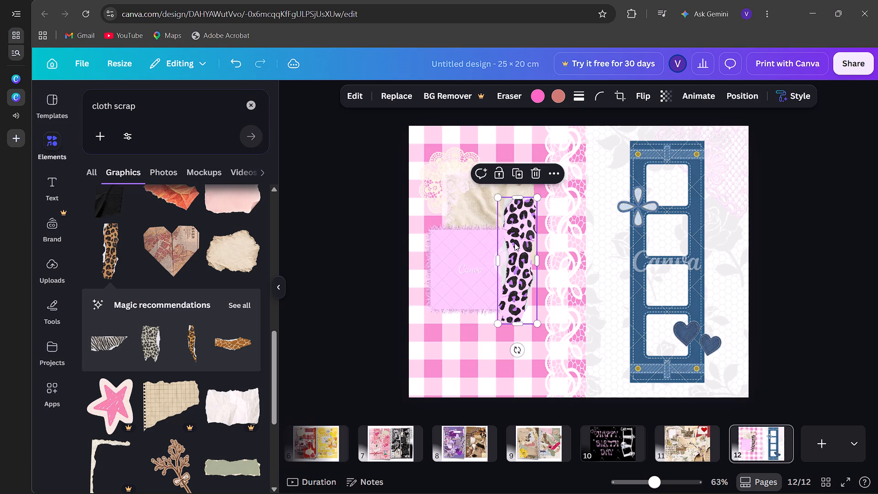
left_click(728, 98)
left_click(197, 158)
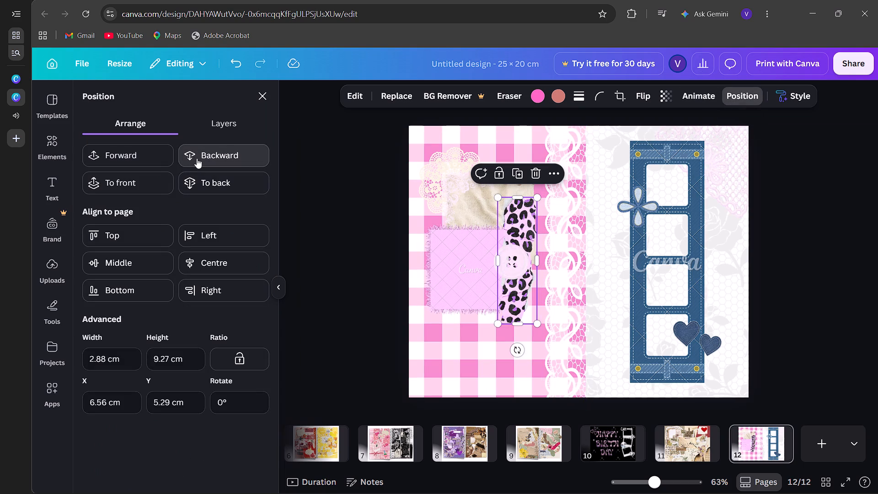
left_click(197, 158)
left_click(197, 158)
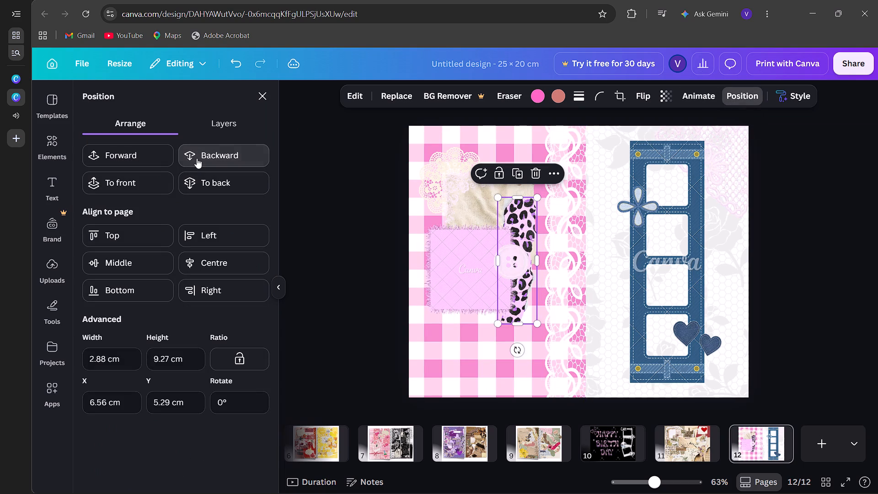
left_click(197, 158)
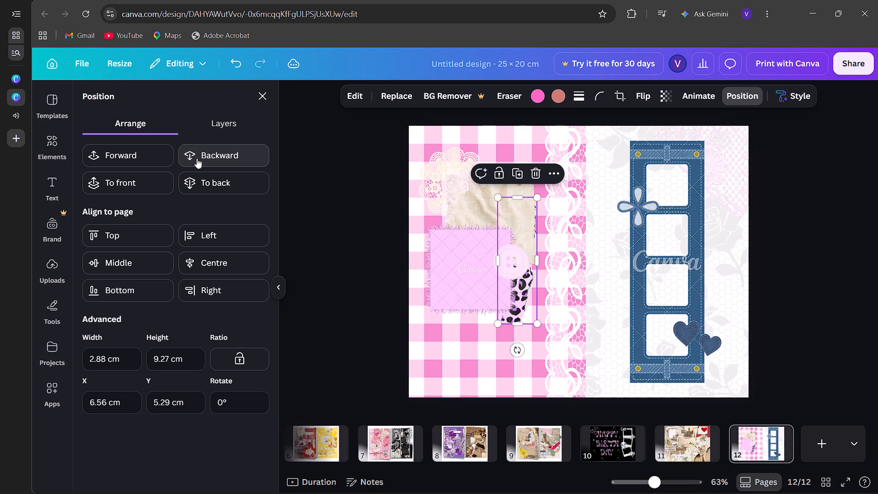
left_click_drag(521, 307, 543, 330)
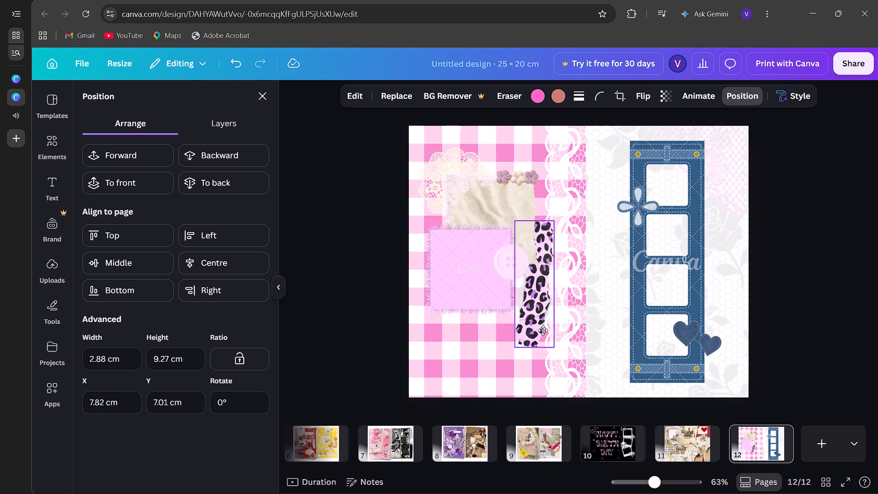
left_click_drag(543, 330, 526, 333)
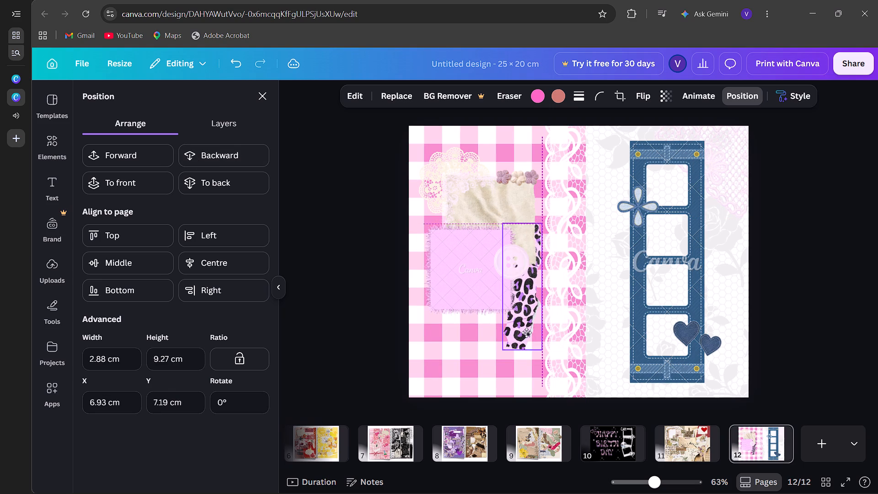
left_click_drag(526, 333, 528, 329)
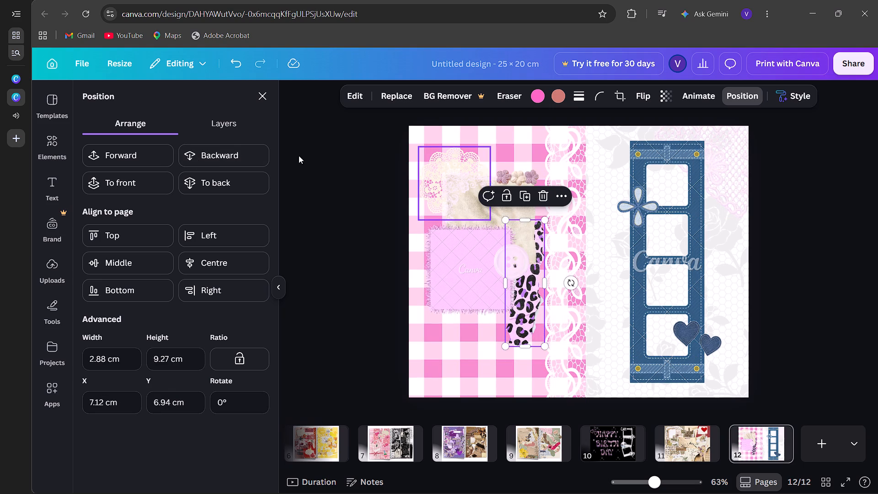
left_click(259, 100)
Add the torn blue fabric strip with white stripes over the lower fabric collage and recolour its blue to the design's light pink.
scroll(214, 340, "down", 3)
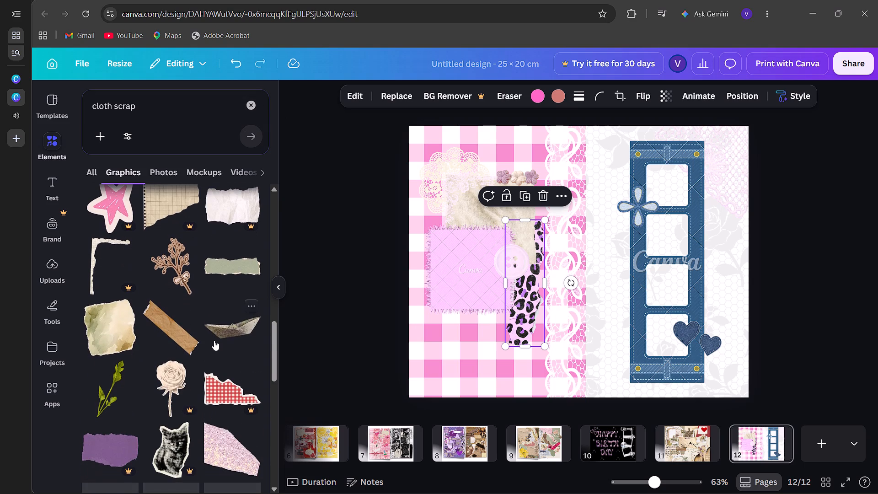
scroll(214, 340, "down", 3)
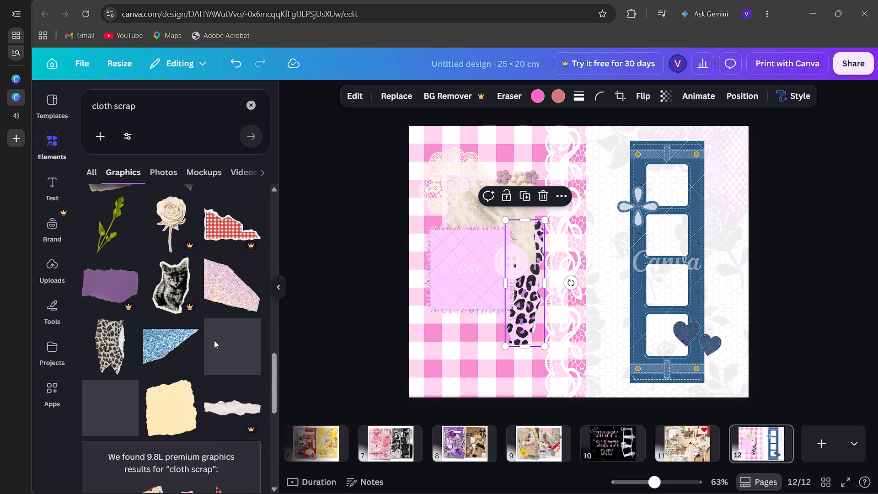
scroll(214, 340, "down", 1)
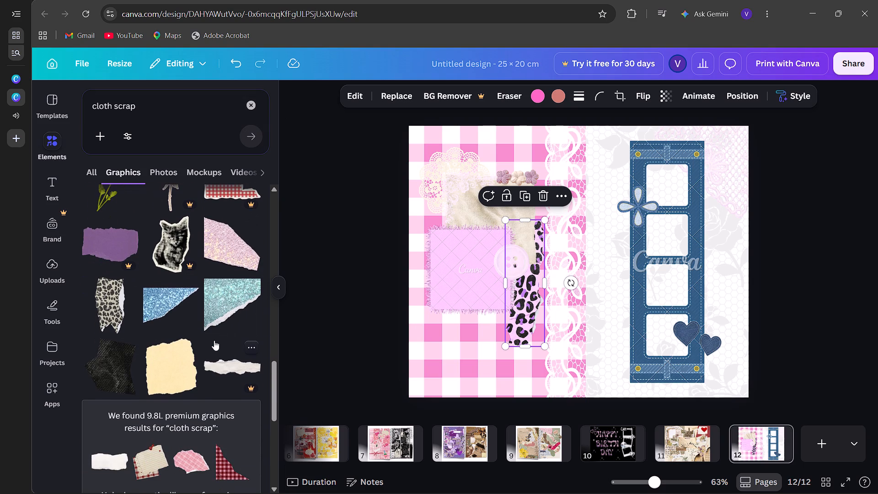
scroll(214, 340, "down", 5)
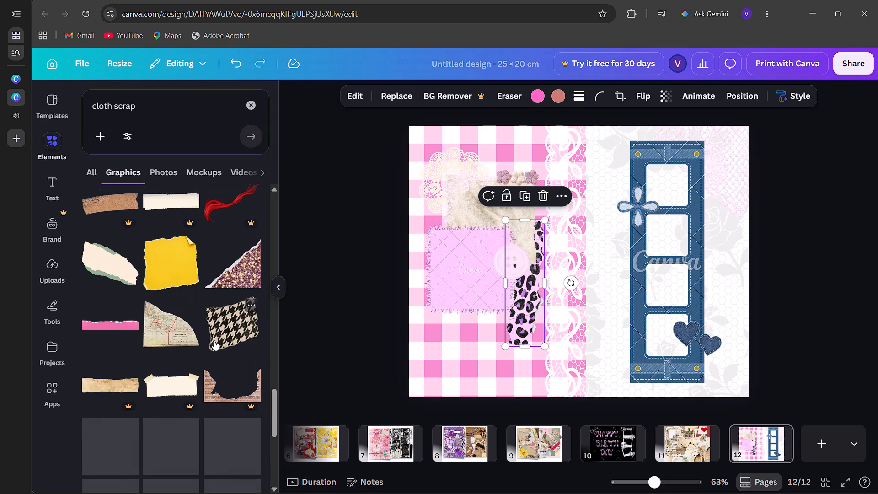
scroll(214, 340, "down", 1)
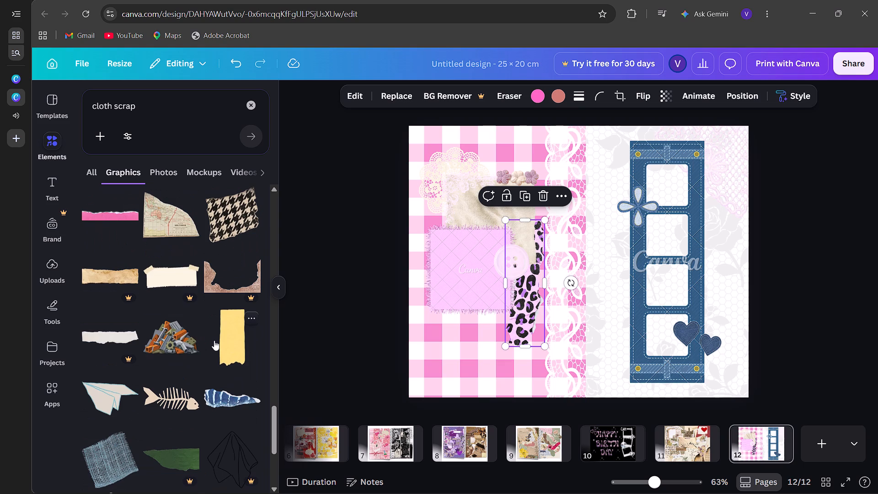
left_click(229, 414)
left_click_drag(540, 261, 492, 282)
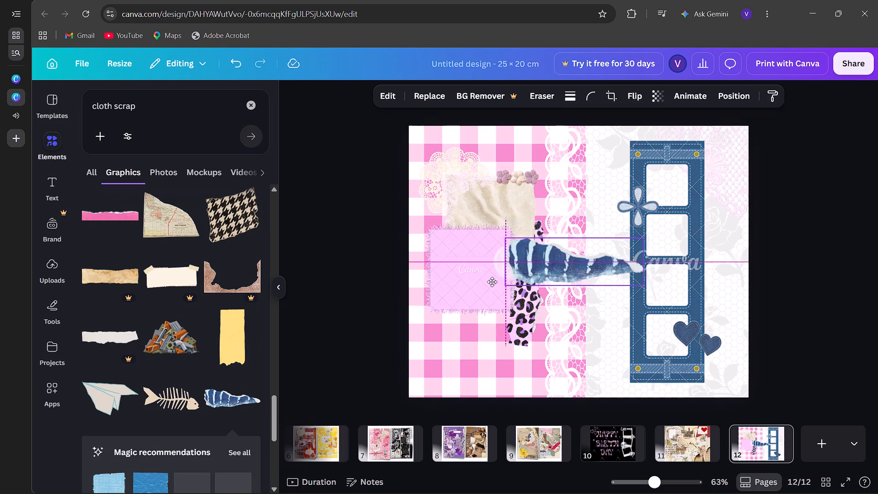
left_click_drag(492, 282, 443, 309)
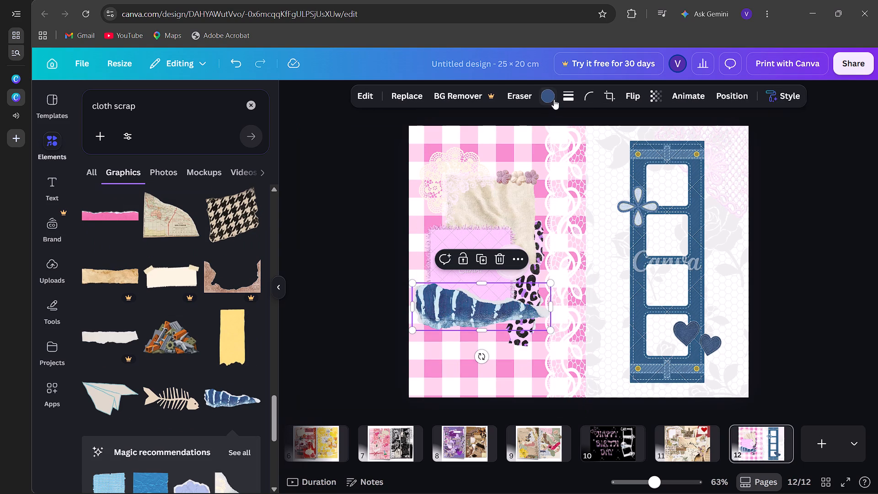
left_click(551, 94)
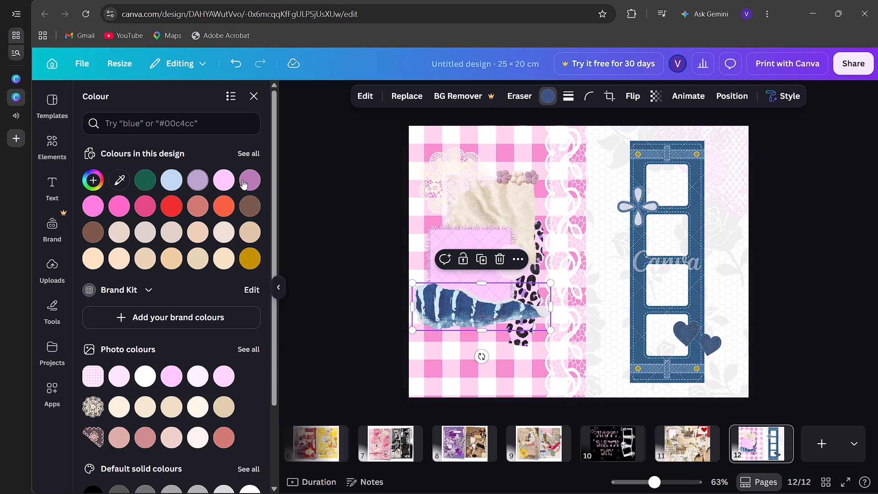
left_click(225, 179)
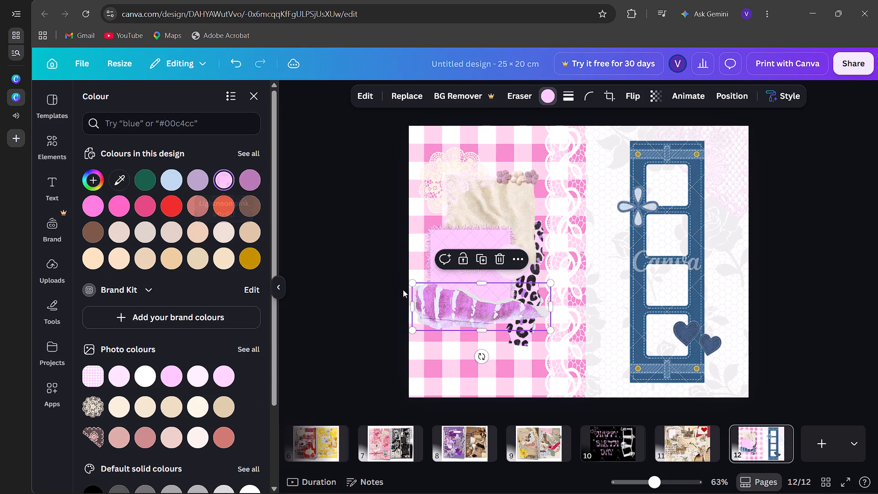
Shrink the striped scrap to about 5.6 × 1.9 cm, place it along the frayed pink patch's top edge, and send it one layer backward.
left_click_drag(434, 319, 444, 238)
left_click_drag(419, 248, 482, 228)
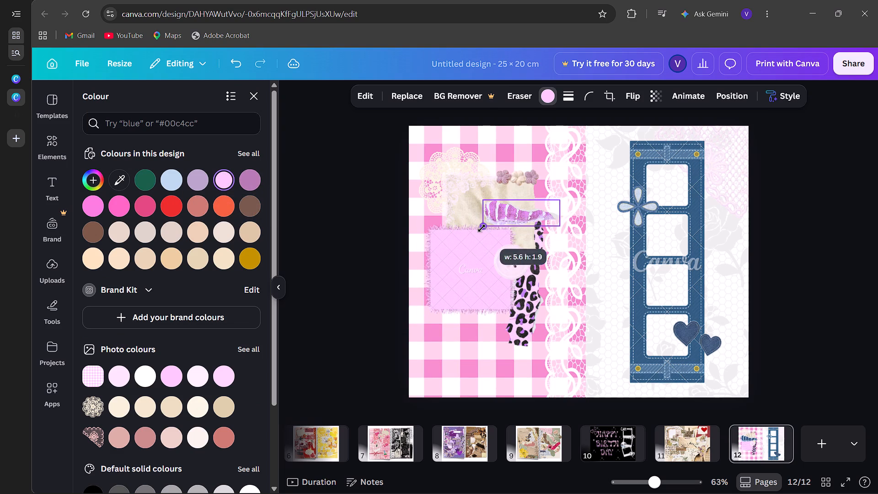
left_click_drag(516, 208, 465, 221)
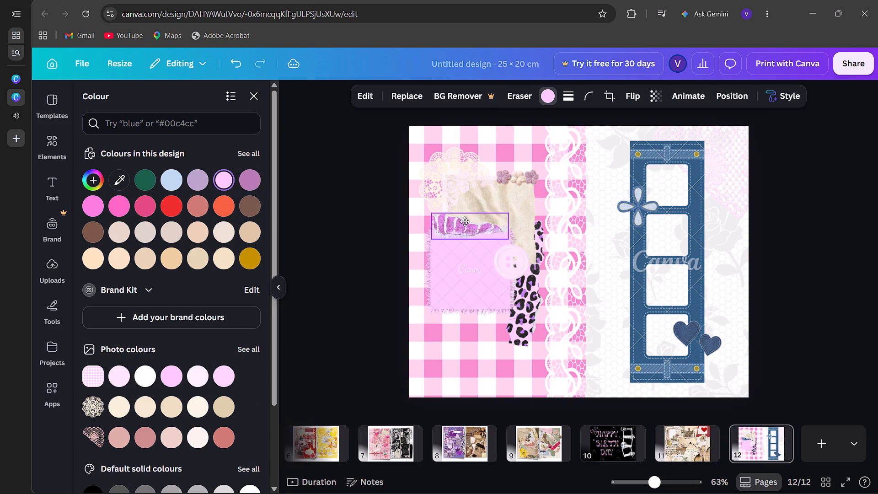
left_click_drag(465, 221, 458, 219)
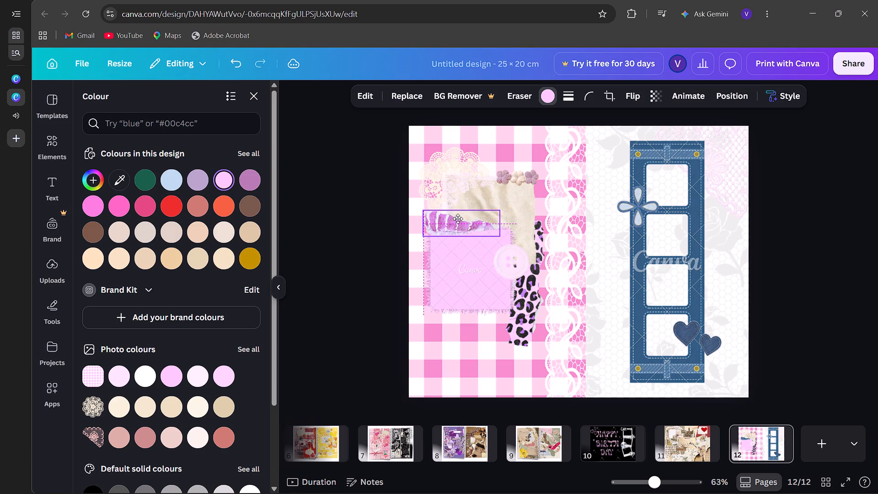
left_click_drag(458, 219, 460, 219)
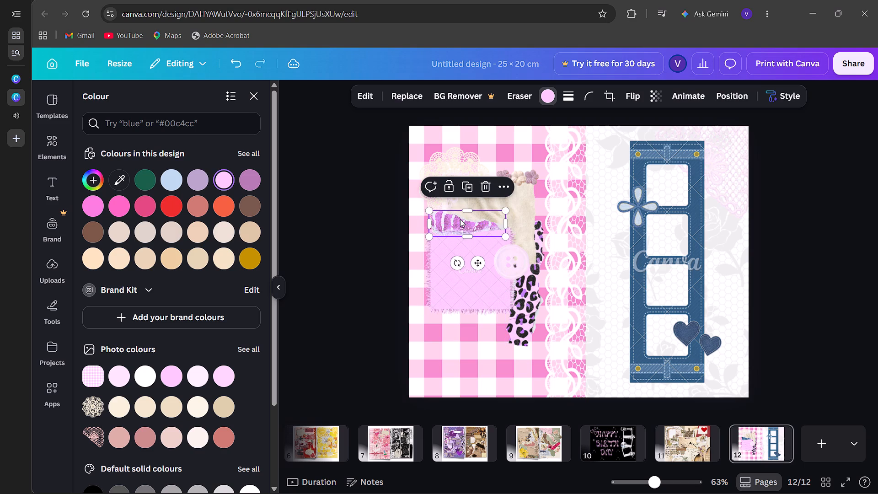
left_click(721, 95)
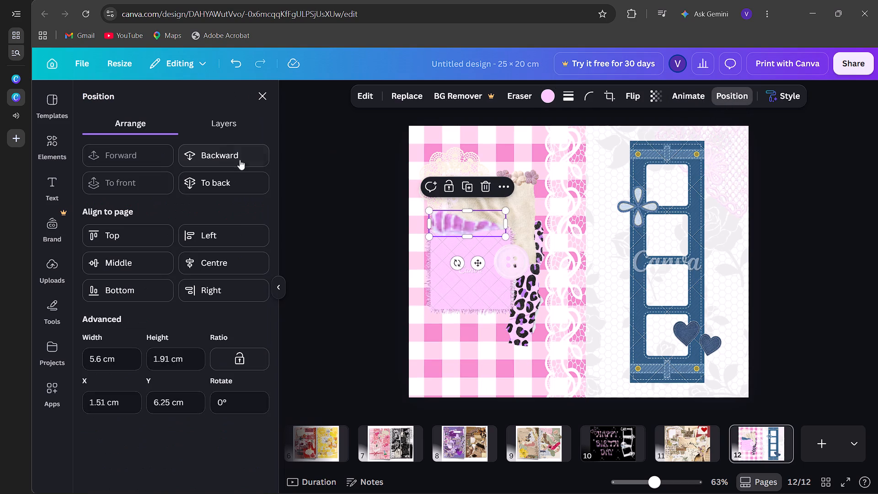
left_click(224, 164)
left_click(262, 86)
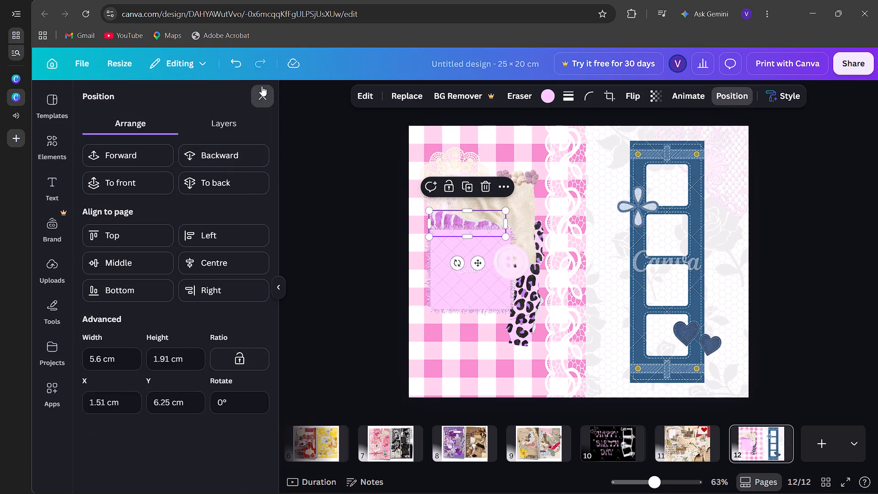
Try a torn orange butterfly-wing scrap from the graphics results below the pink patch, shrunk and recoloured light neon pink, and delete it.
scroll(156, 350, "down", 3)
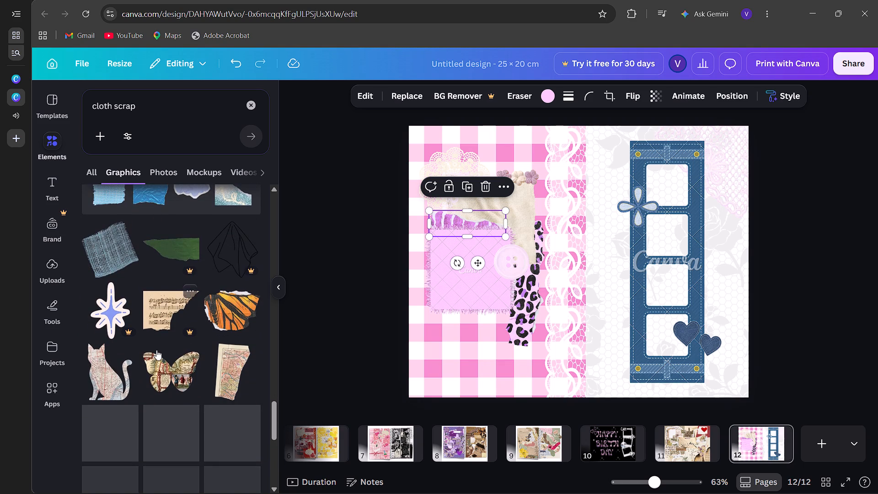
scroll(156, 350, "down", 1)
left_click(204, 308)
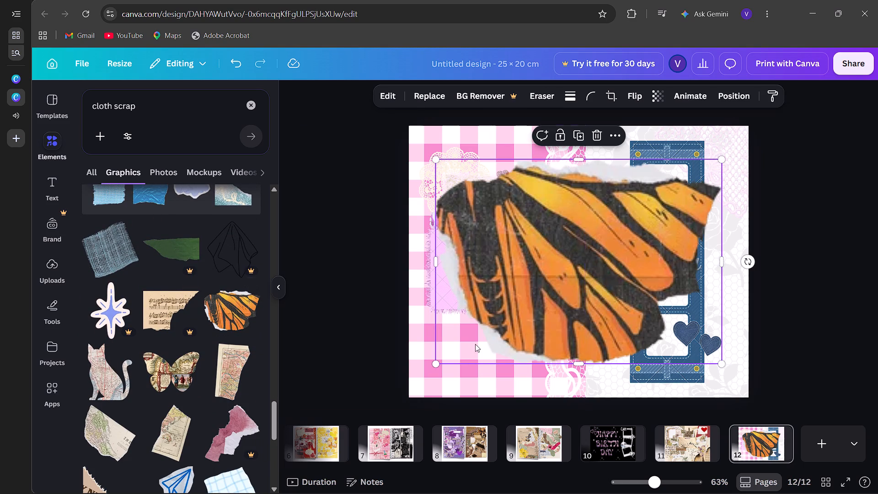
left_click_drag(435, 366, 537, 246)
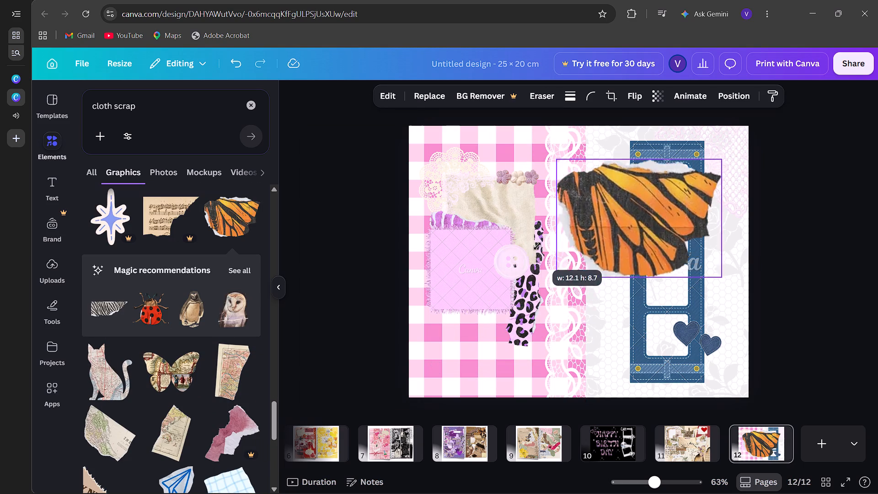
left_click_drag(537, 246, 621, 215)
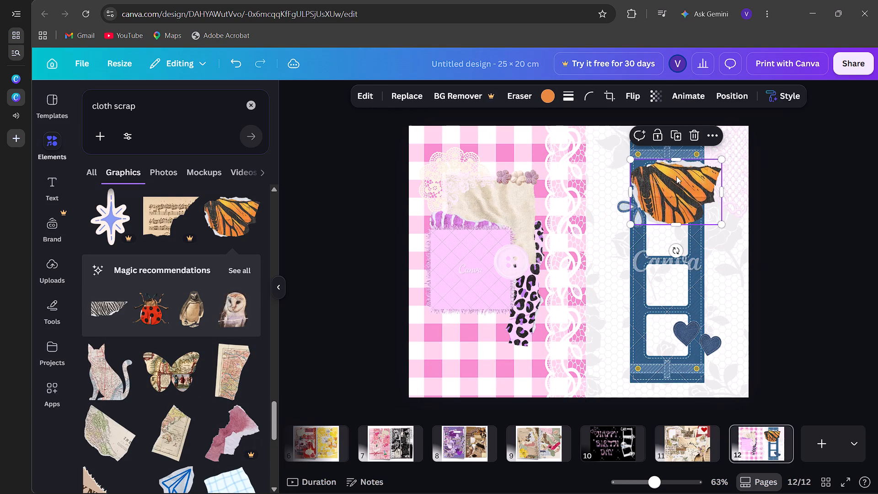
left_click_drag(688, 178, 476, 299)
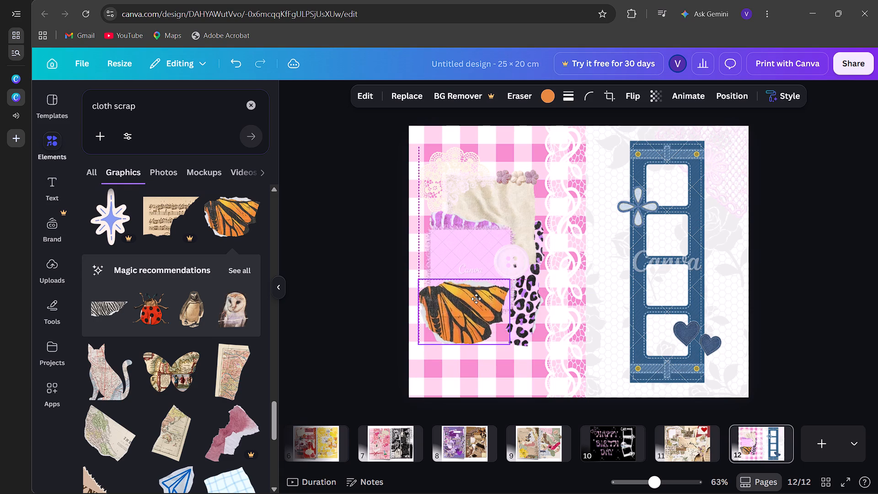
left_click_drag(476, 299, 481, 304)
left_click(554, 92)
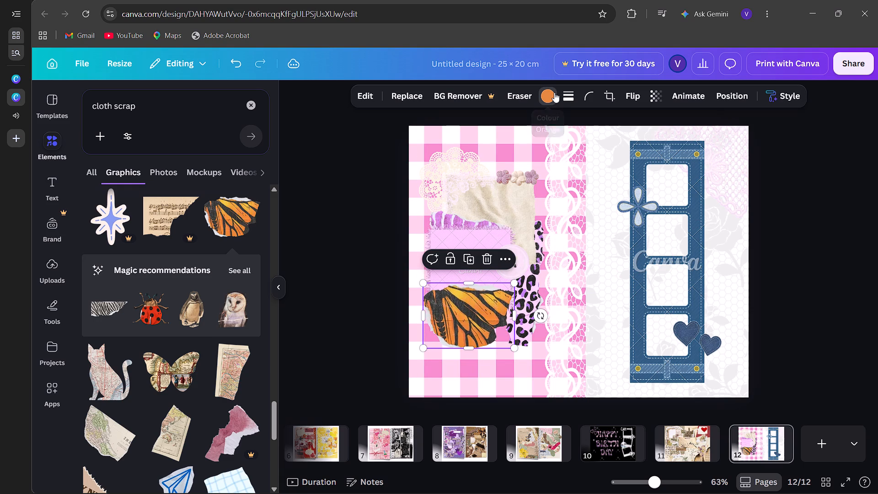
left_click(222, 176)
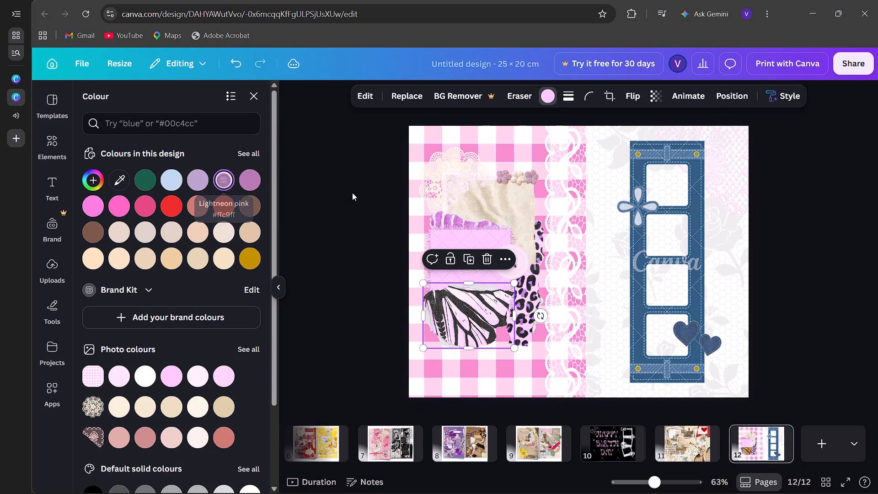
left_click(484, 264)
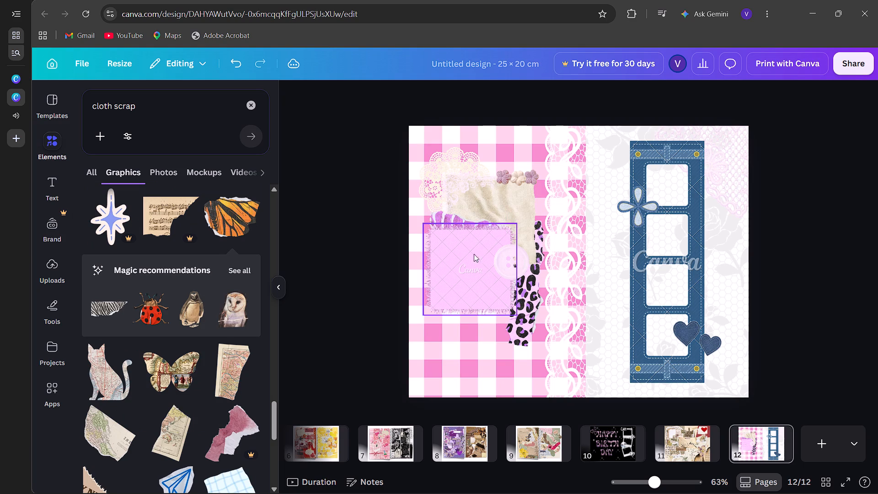
Delete the quilted pink frayed patch from the fabric collage.
left_click(473, 265)
left_click(489, 200)
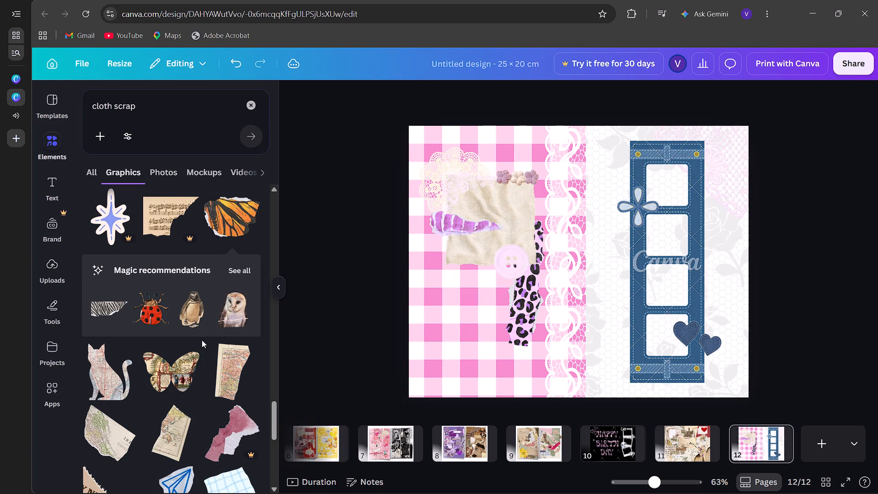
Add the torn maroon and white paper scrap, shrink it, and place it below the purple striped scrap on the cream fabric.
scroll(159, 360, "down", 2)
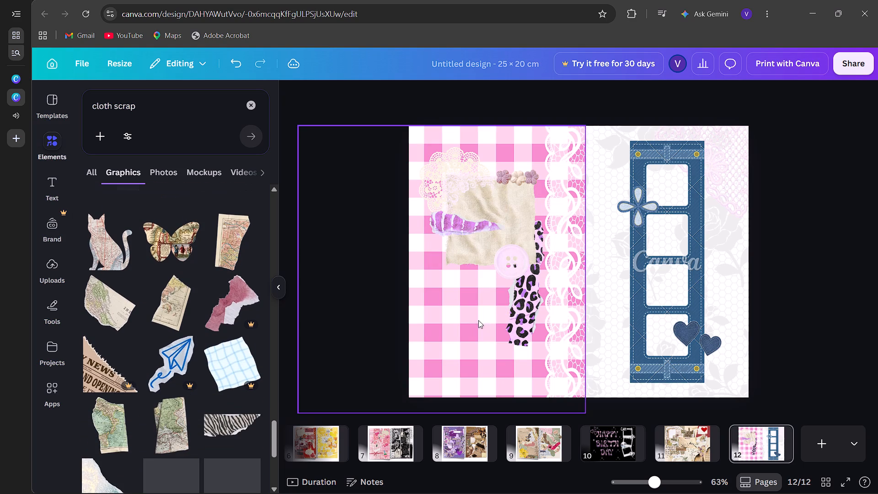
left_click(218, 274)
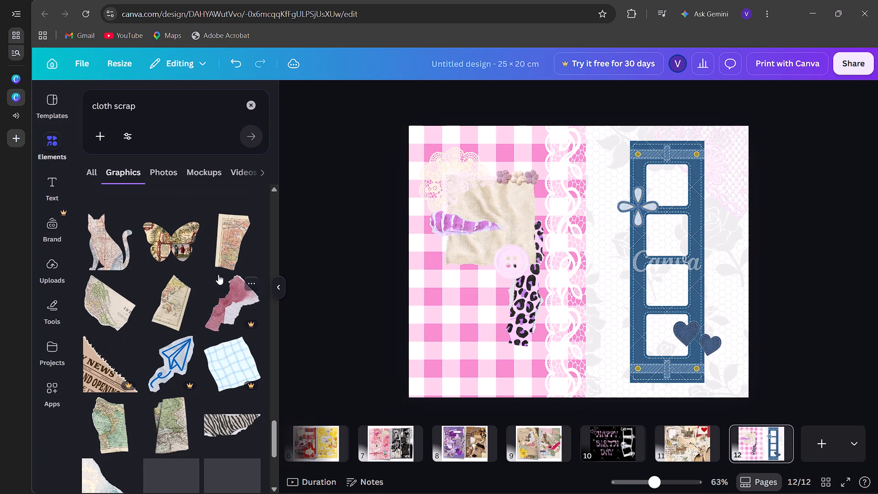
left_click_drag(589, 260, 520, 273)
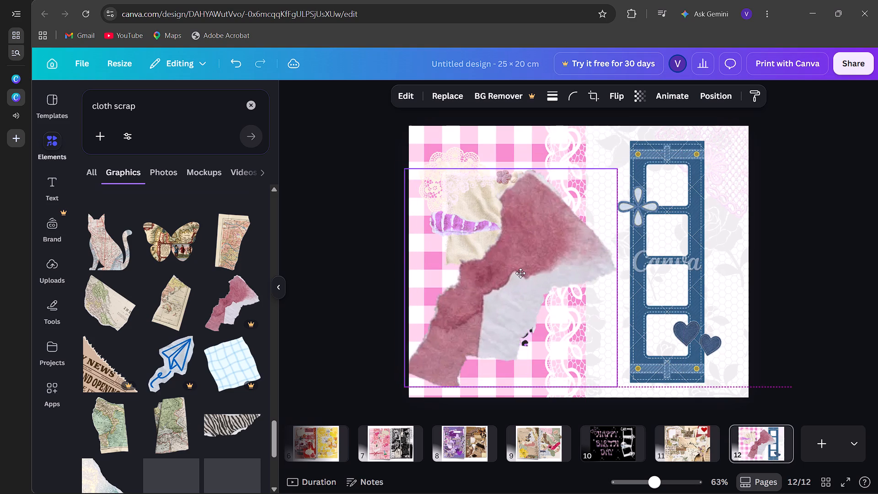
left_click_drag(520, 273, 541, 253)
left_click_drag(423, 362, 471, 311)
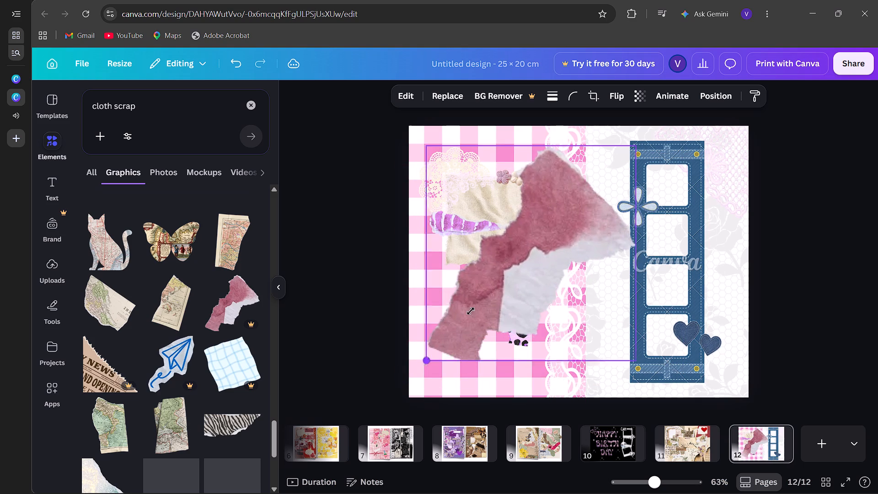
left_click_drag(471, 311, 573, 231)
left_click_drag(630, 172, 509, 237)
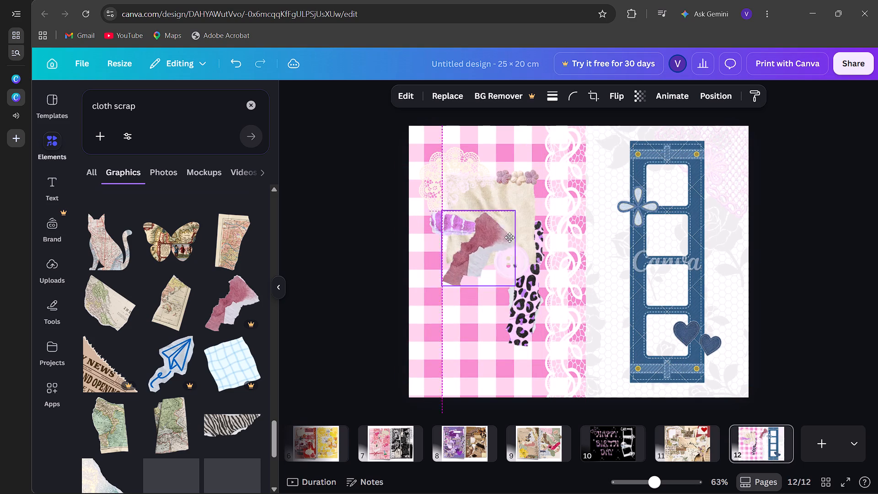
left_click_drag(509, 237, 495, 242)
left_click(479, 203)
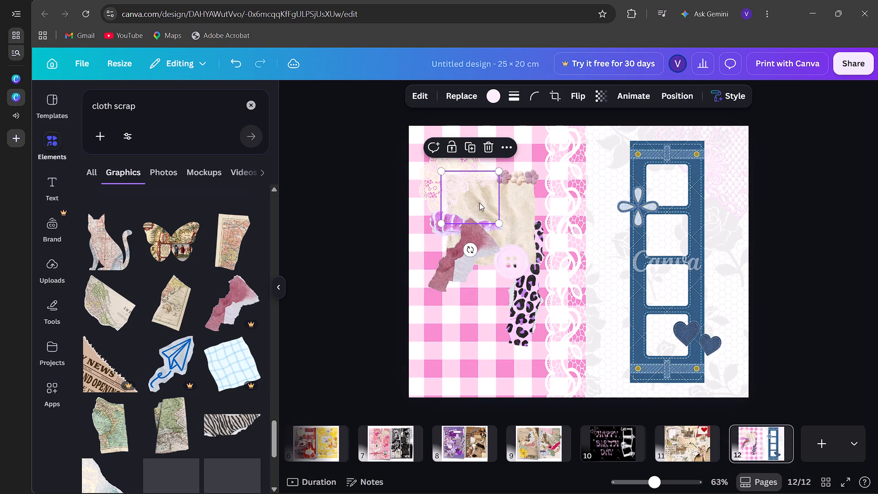
Shorten the graphics search from cloth scrap to cloth and run it.
left_click(198, 109)
key("BackSpace")
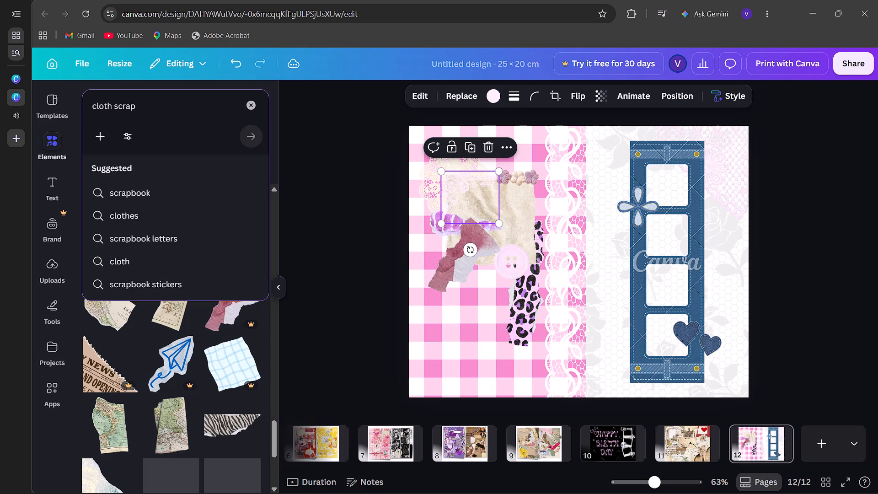
key("BackSpace")
key("BackSpace")
key("BackSpace")
key("BackSpace")
key("Return")
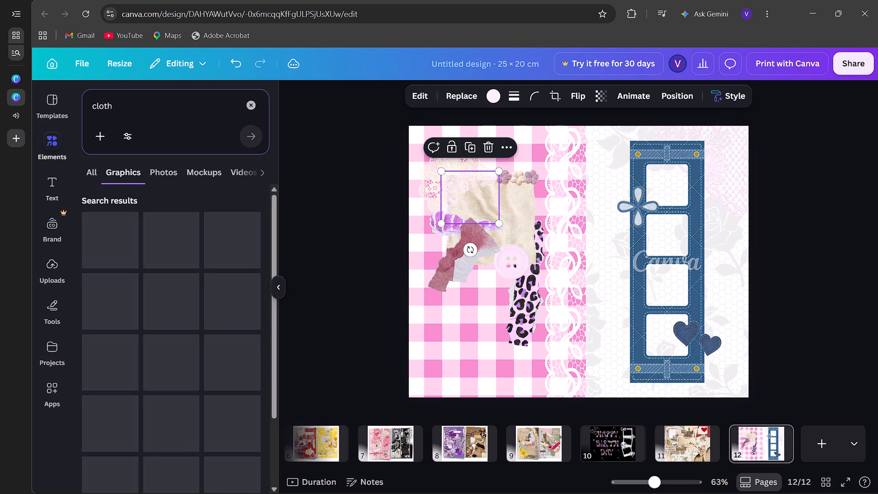
Delete the torn maroon paper scrap and the purple striped scrap from the fabric collage.
left_click(447, 258)
left_click(485, 186)
left_click(460, 211)
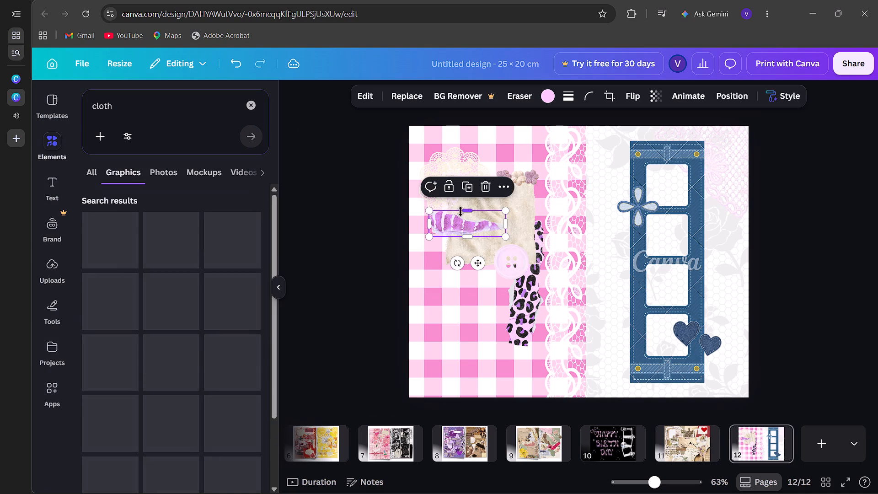
left_click(481, 186)
Move the leopard strip up beside the cream fabric and trim its bottom and top edges to about 2.9 × 7 cm.
left_click_drag(532, 322, 529, 279)
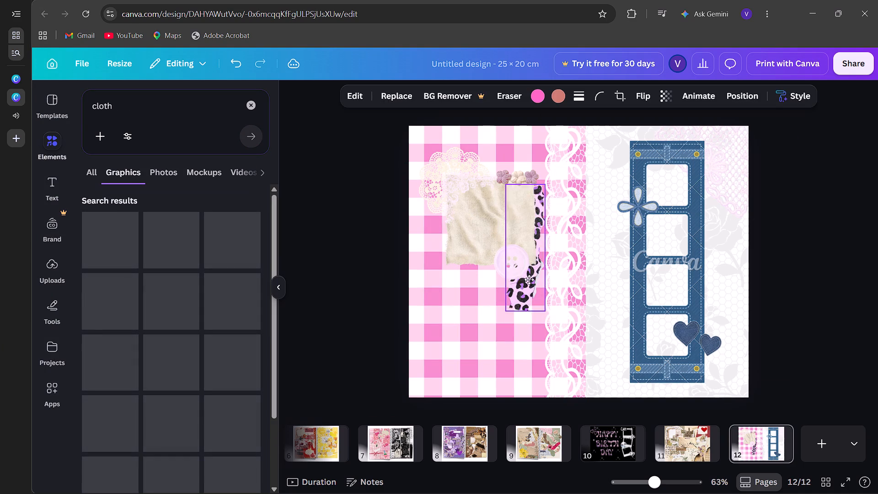
left_click_drag(529, 279, 537, 268)
left_click_drag(528, 292, 523, 274)
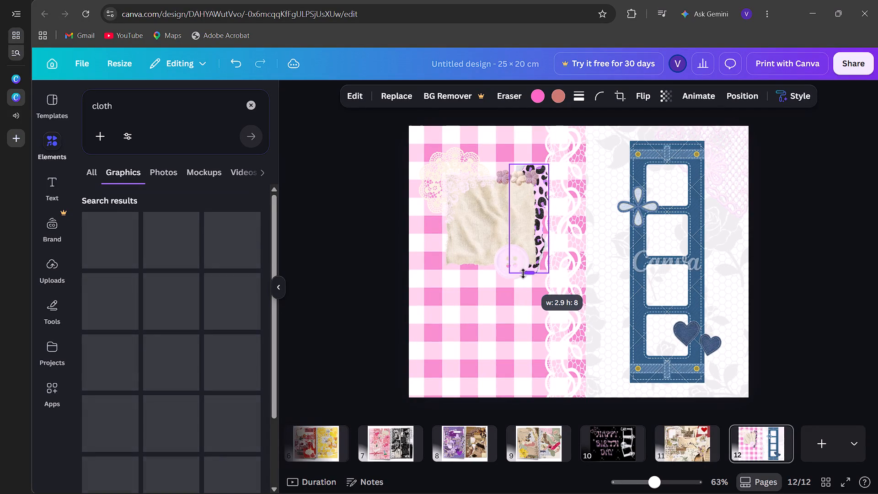
left_click_drag(523, 274, 523, 273)
left_click_drag(531, 162, 532, 173)
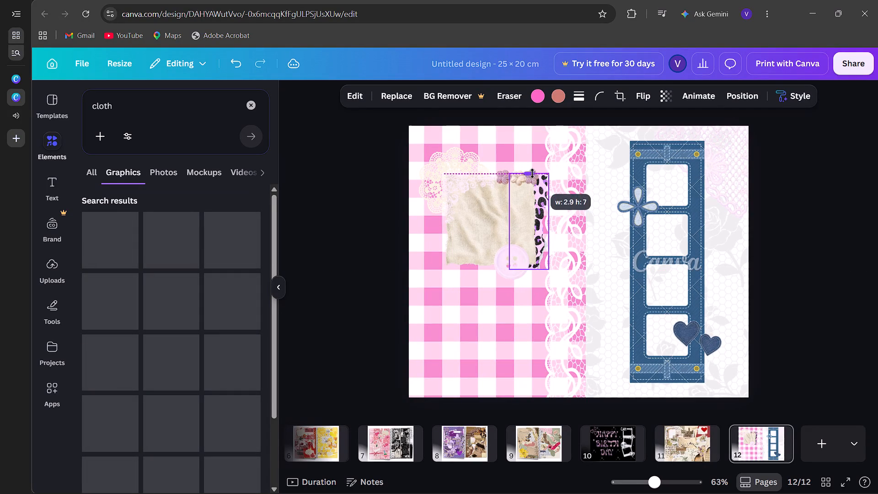
left_click_drag(532, 173, 533, 177)
left_click(541, 205)
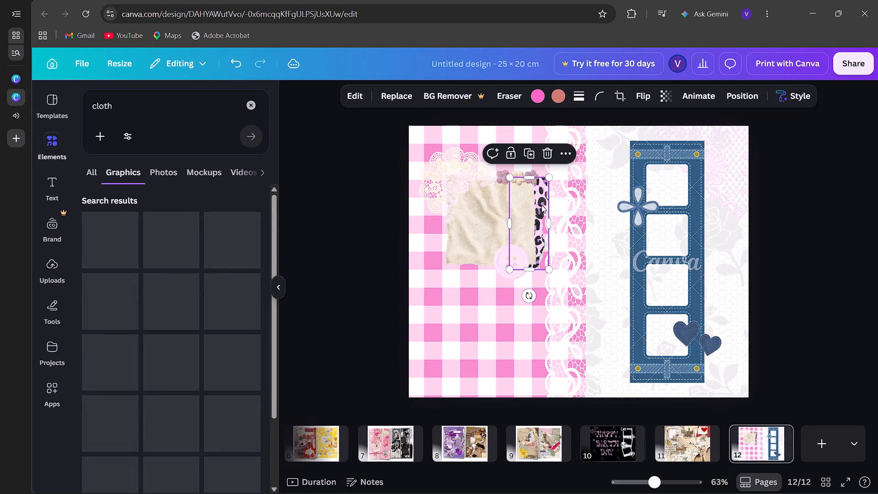
Shift the cream fabric slightly left to expose more of the leopard strip, and move the pink button onto the strip's lower end.
left_click_drag(514, 240, 505, 241)
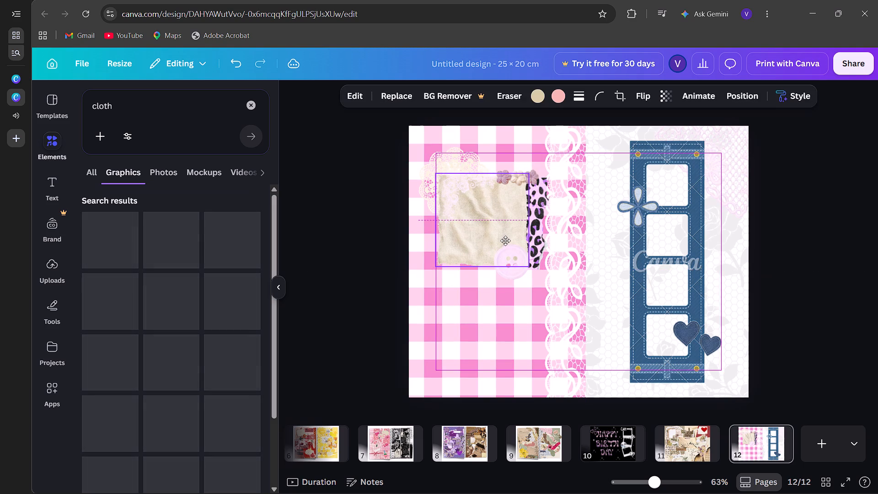
left_click_drag(505, 241, 508, 241)
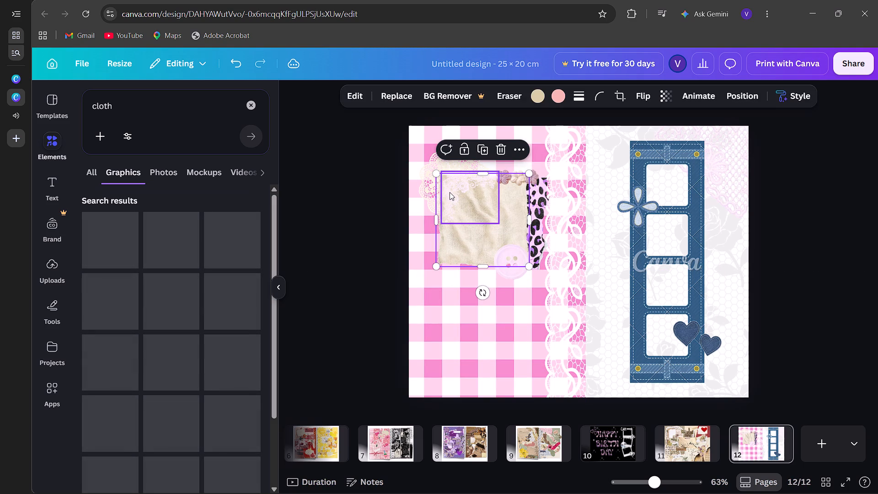
left_click(450, 192)
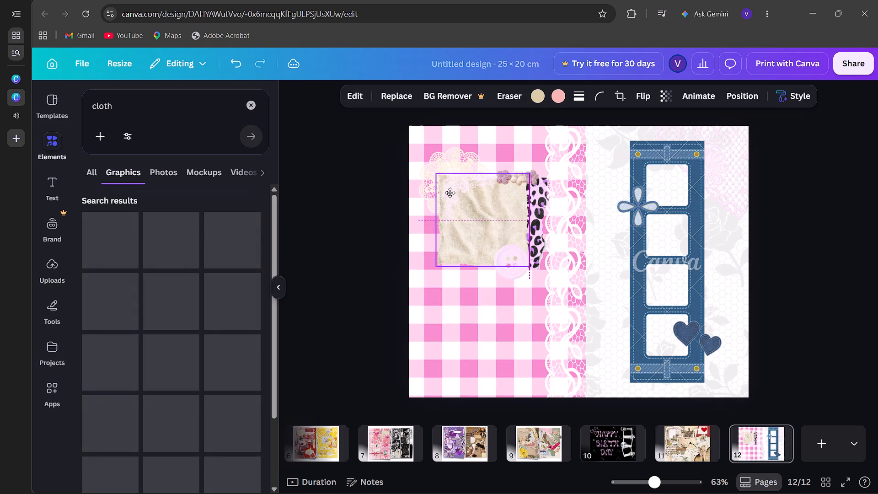
left_click_drag(512, 272, 524, 271)
scroll(154, 231, "up", 1)
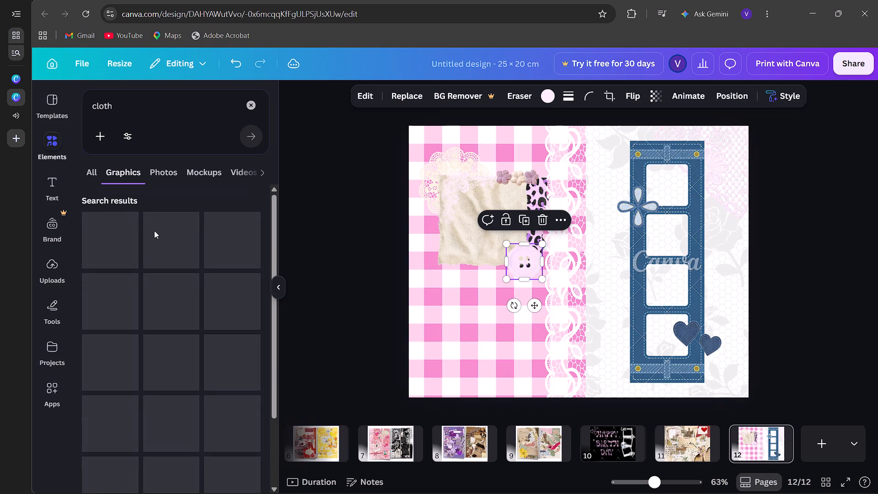
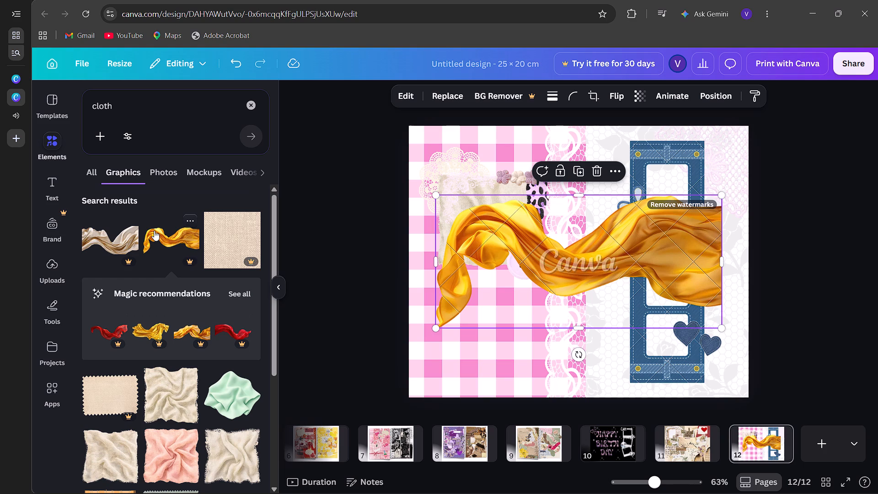
Delete the golden satin cloth from the page.
key("BackSpace")
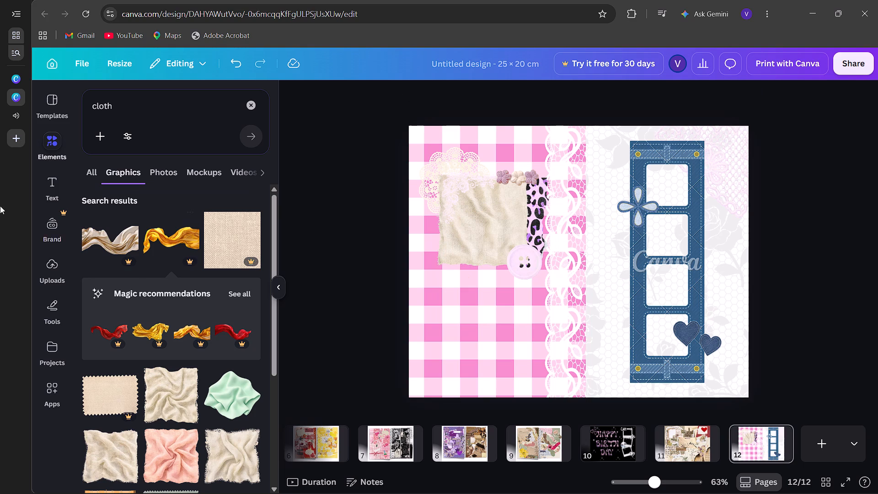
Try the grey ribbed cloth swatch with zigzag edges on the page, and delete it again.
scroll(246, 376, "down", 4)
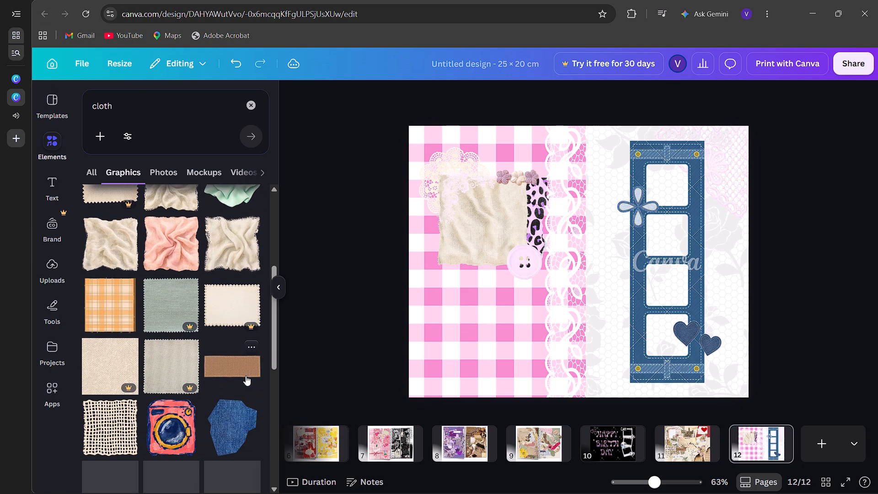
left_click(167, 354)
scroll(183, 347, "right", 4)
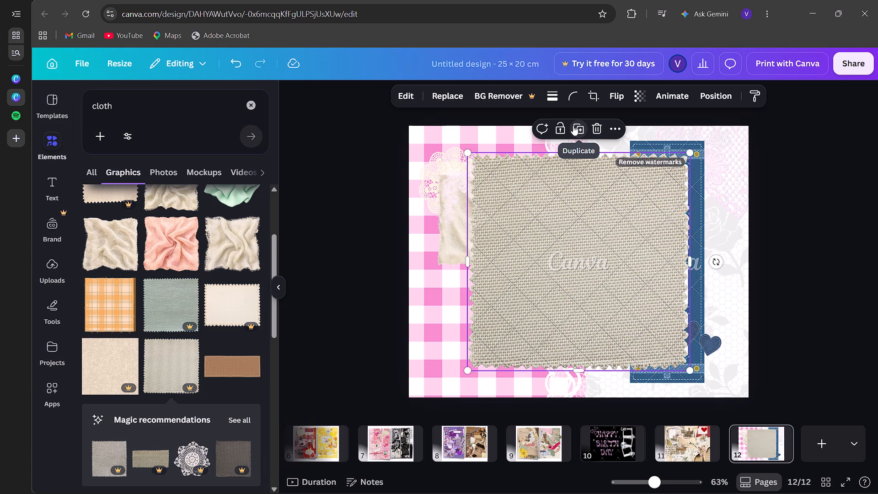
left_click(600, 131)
Browse the cloth graphics results for a fabric scrap that suits the collage.
scroll(178, 287, "down", 1)
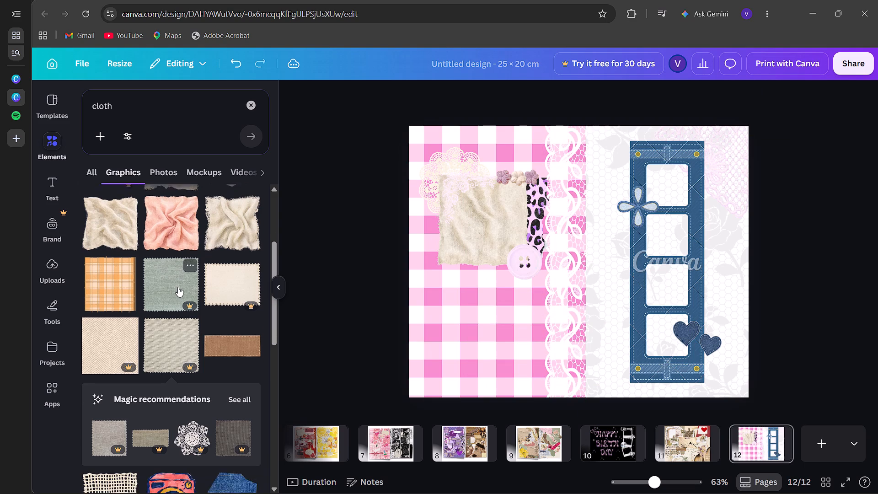
scroll(178, 287, "down", 2)
left_click(17, 110)
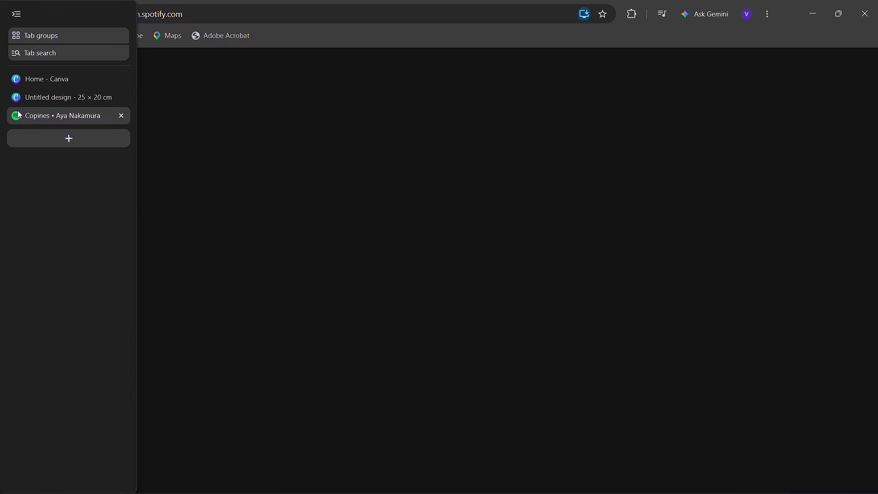
left_click(28, 89)
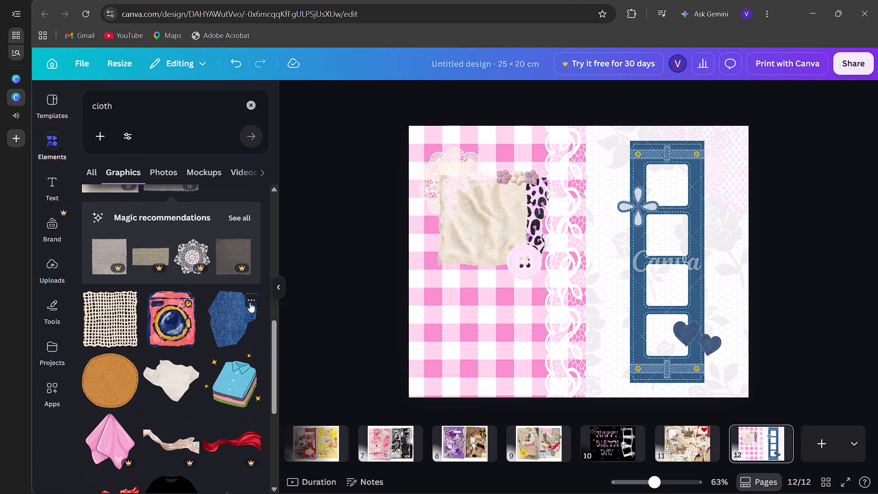
scroll(201, 327, "down", 1)
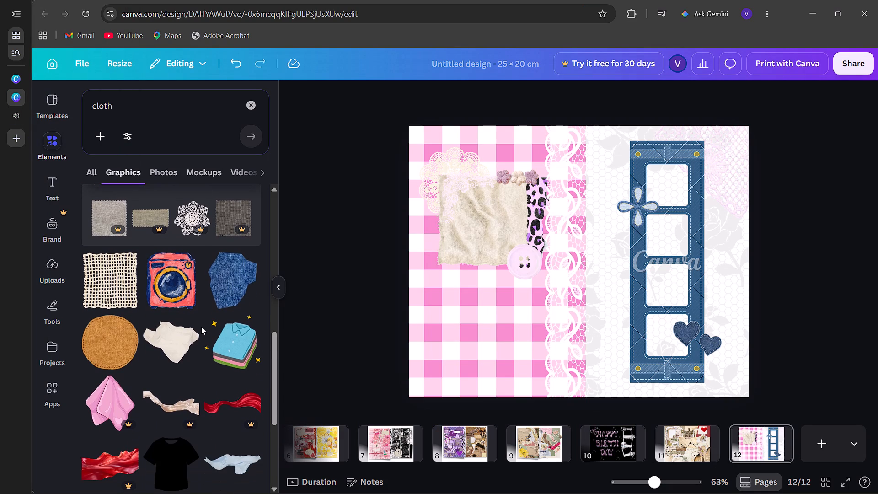
scroll(201, 327, "down", 1)
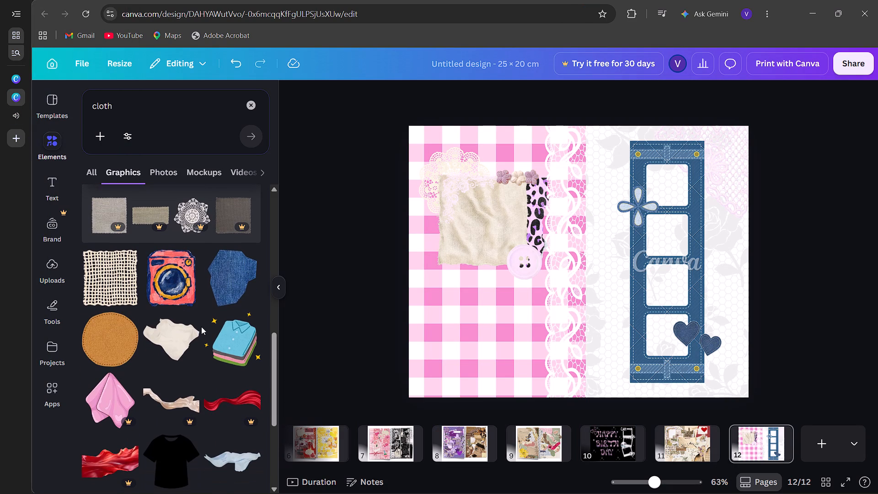
scroll(201, 327, "down", 3)
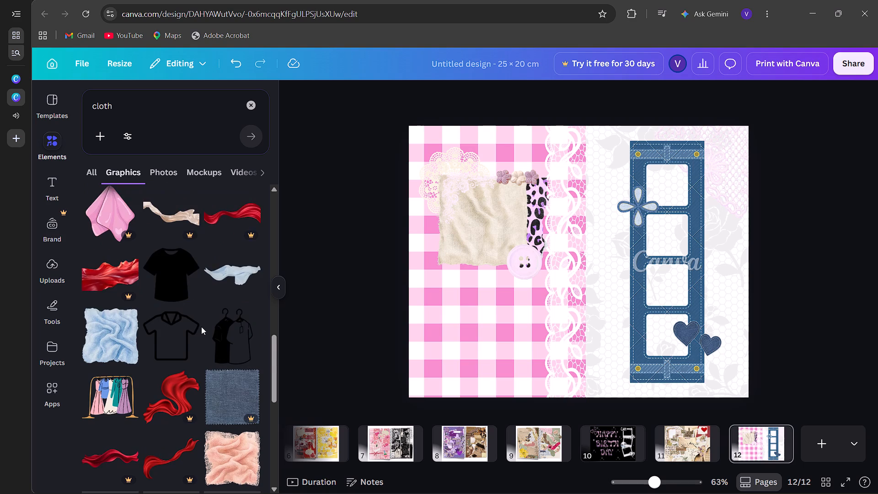
scroll(201, 327, "down", 3)
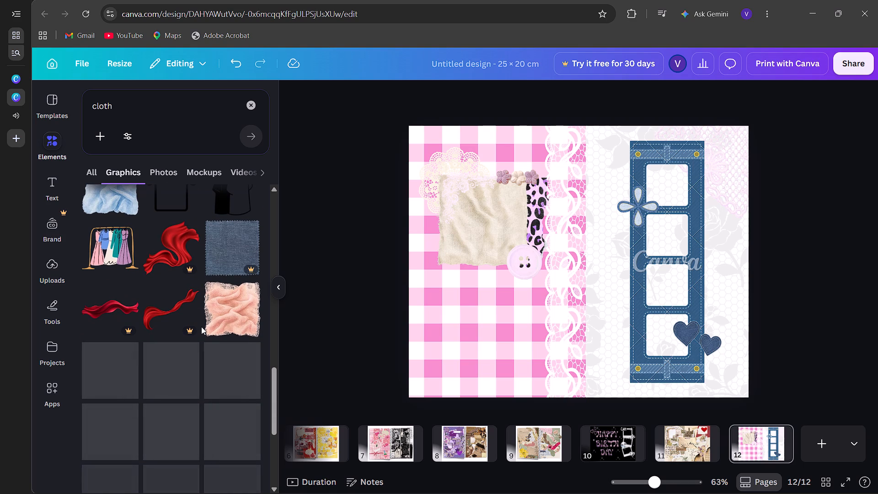
scroll(201, 327, "up", 2)
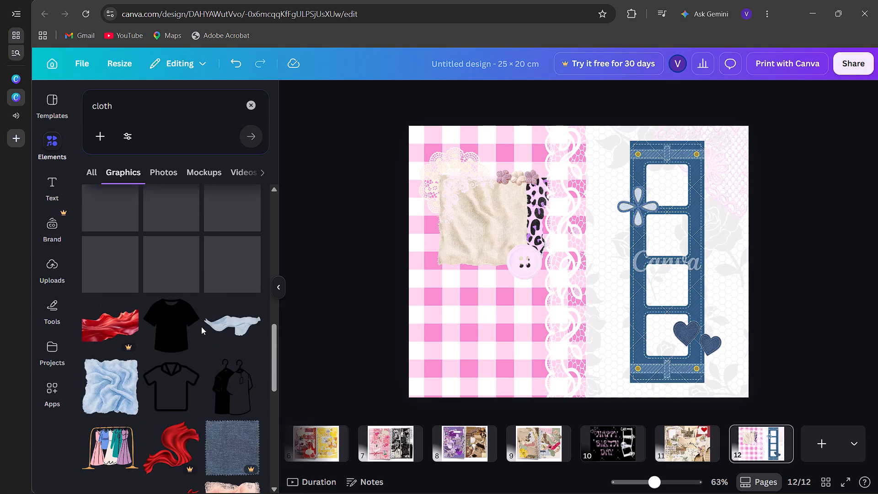
scroll(201, 327, "down", 3)
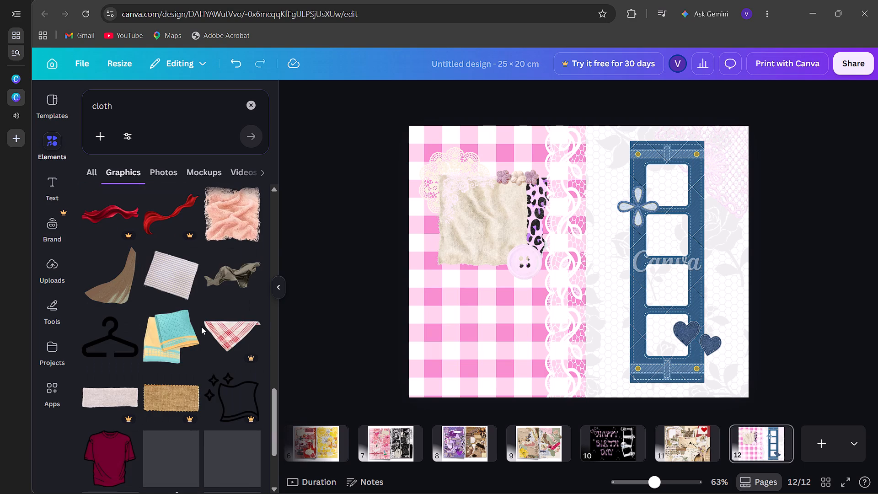
scroll(201, 327, "down", 2)
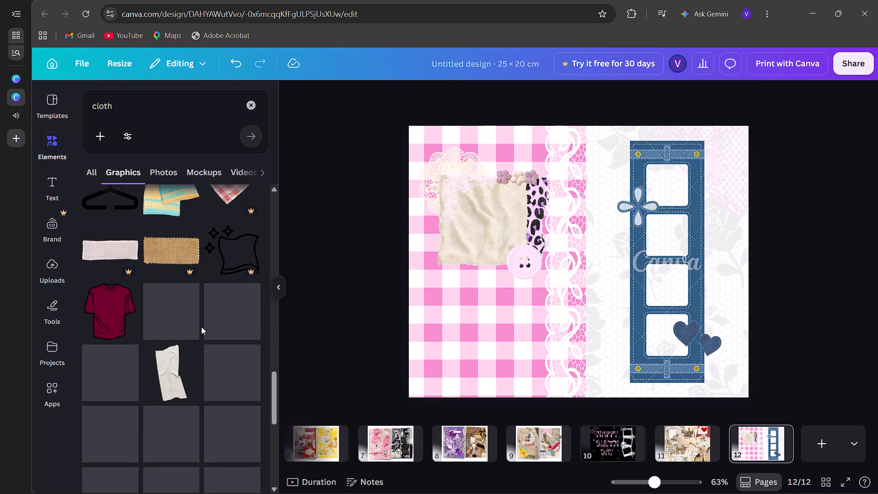
scroll(201, 327, "up", 9)
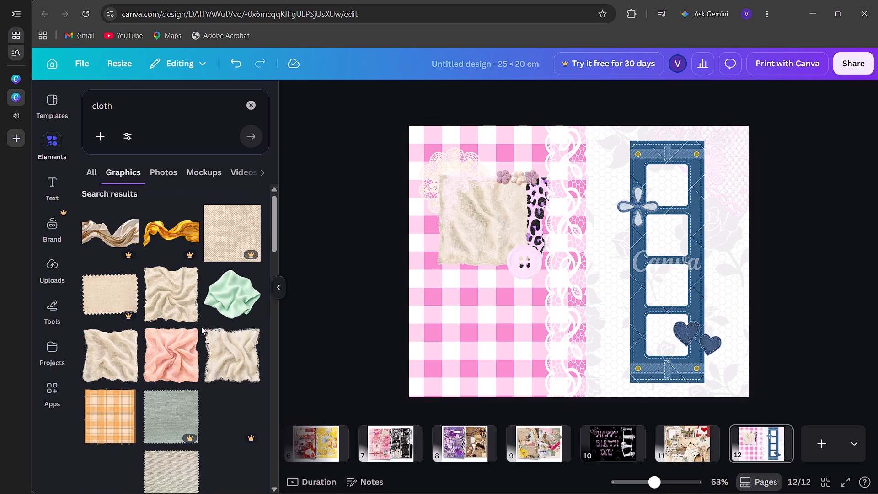
scroll(201, 327, "down", 1)
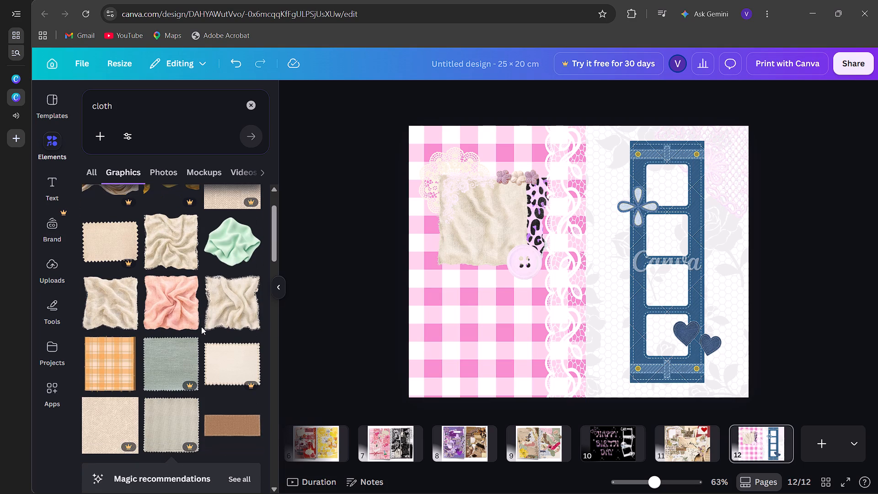
scroll(200, 287, "up", 1)
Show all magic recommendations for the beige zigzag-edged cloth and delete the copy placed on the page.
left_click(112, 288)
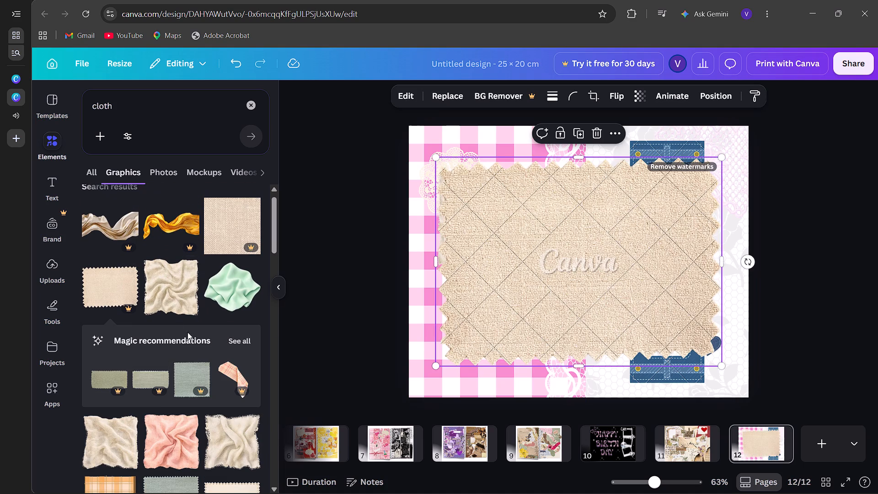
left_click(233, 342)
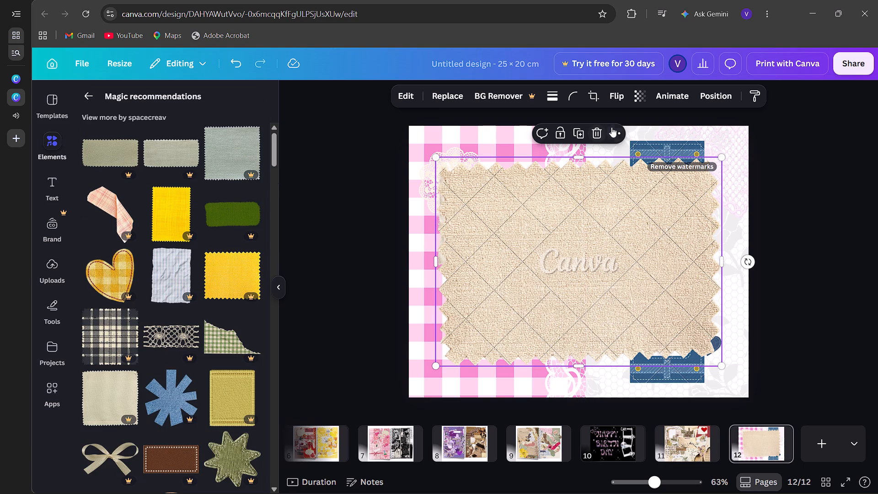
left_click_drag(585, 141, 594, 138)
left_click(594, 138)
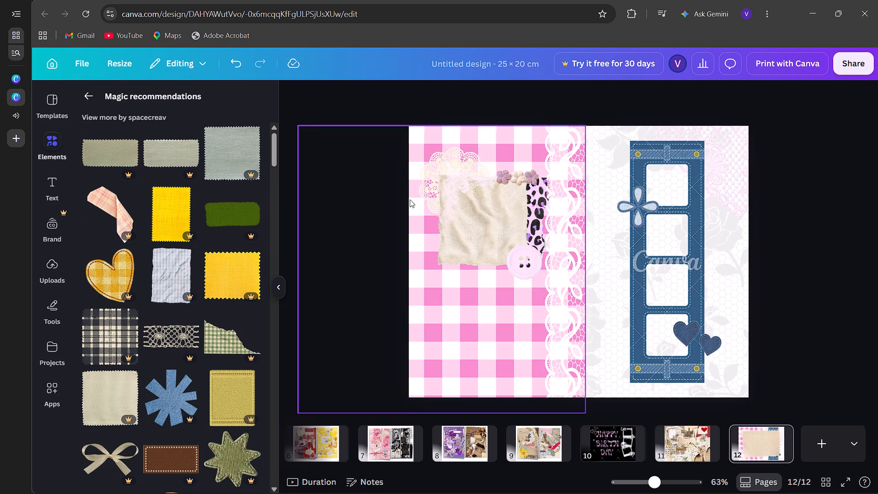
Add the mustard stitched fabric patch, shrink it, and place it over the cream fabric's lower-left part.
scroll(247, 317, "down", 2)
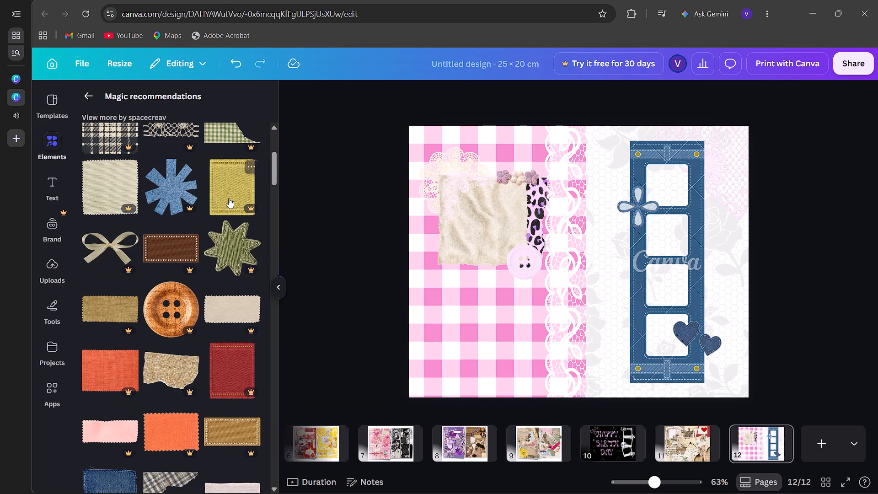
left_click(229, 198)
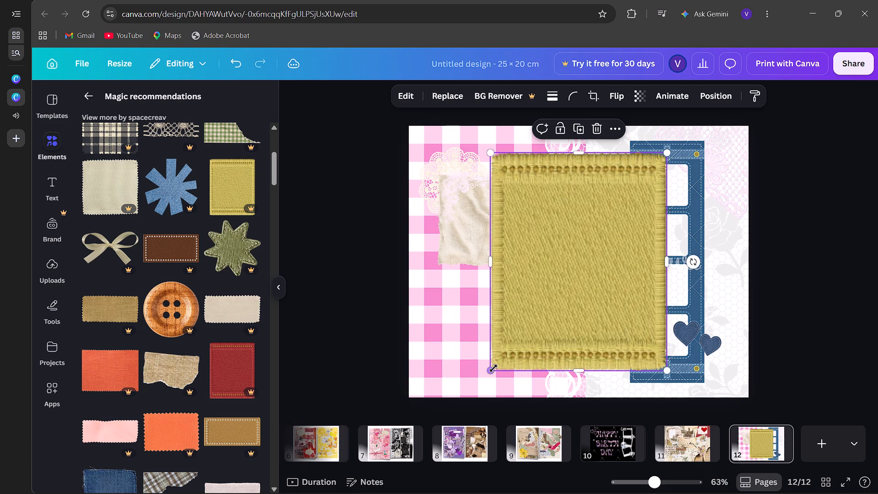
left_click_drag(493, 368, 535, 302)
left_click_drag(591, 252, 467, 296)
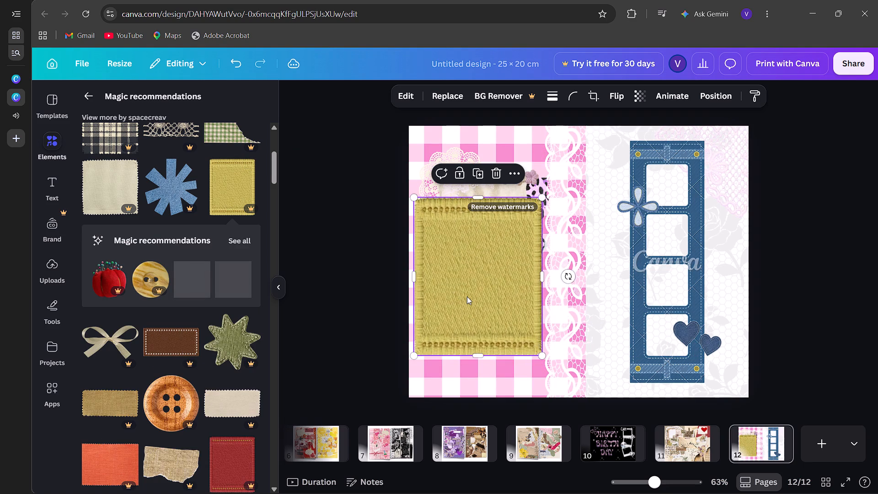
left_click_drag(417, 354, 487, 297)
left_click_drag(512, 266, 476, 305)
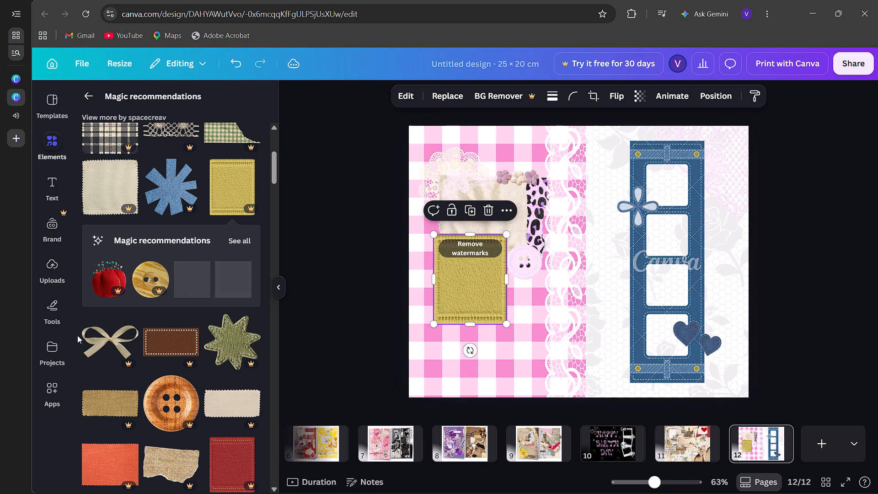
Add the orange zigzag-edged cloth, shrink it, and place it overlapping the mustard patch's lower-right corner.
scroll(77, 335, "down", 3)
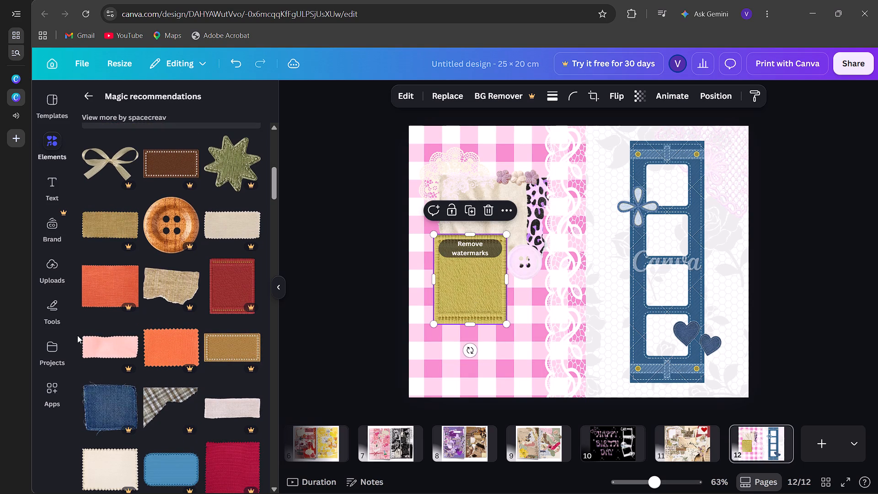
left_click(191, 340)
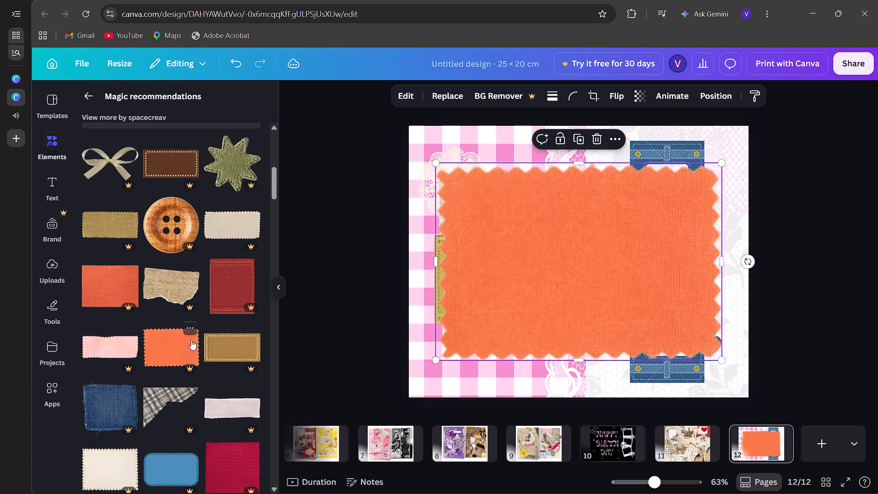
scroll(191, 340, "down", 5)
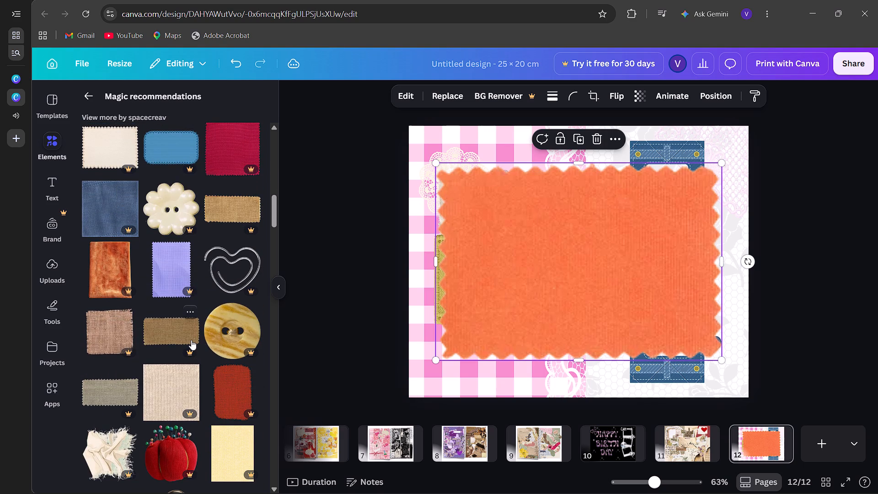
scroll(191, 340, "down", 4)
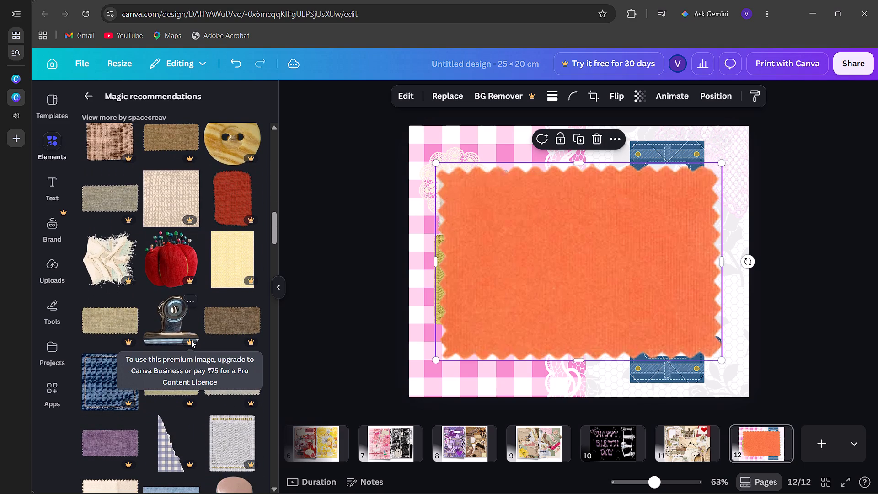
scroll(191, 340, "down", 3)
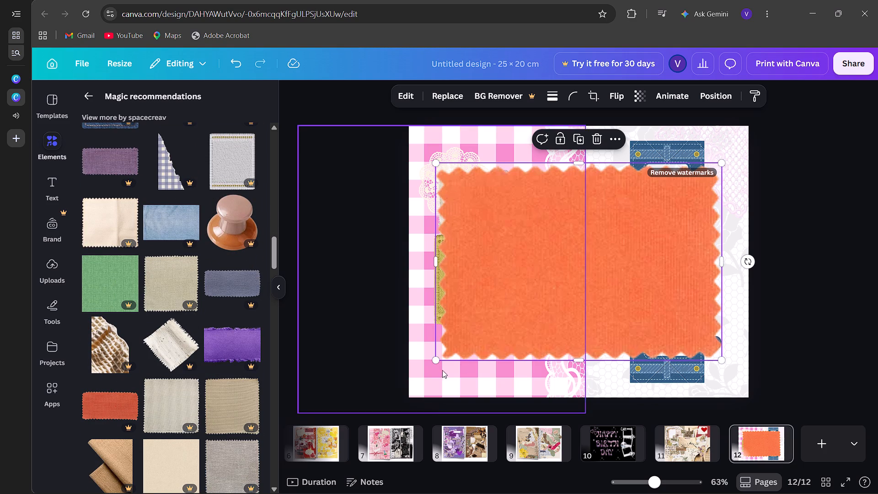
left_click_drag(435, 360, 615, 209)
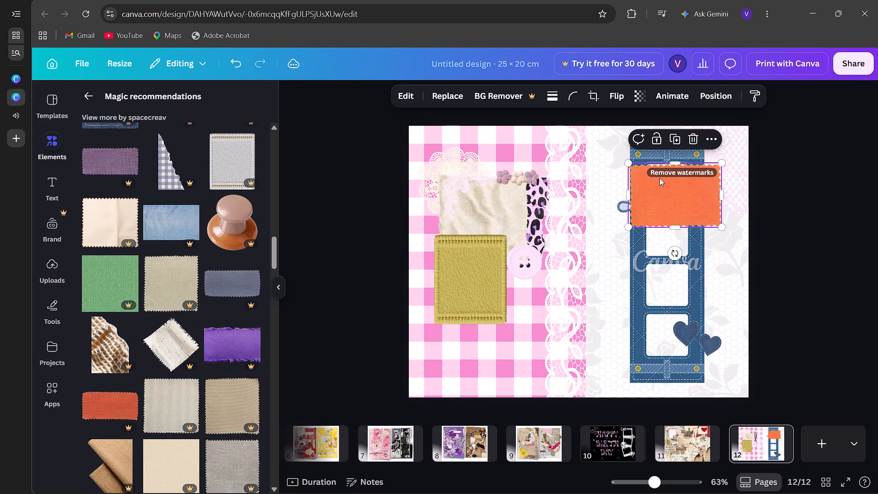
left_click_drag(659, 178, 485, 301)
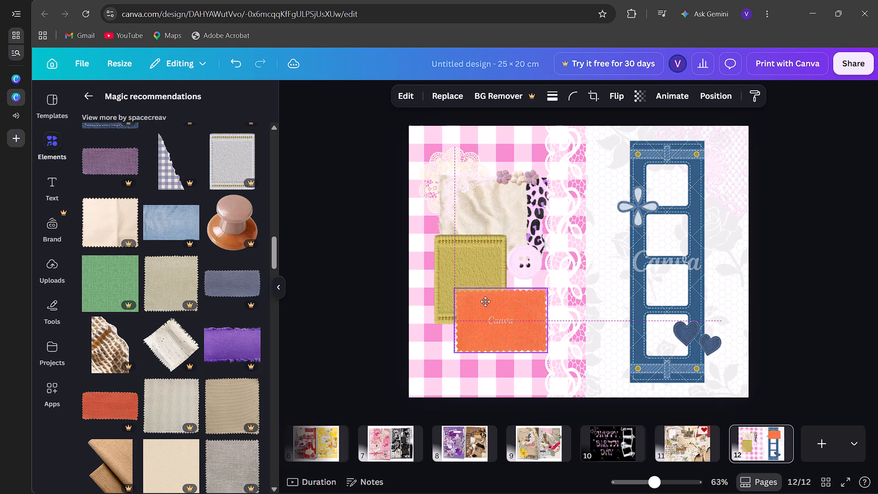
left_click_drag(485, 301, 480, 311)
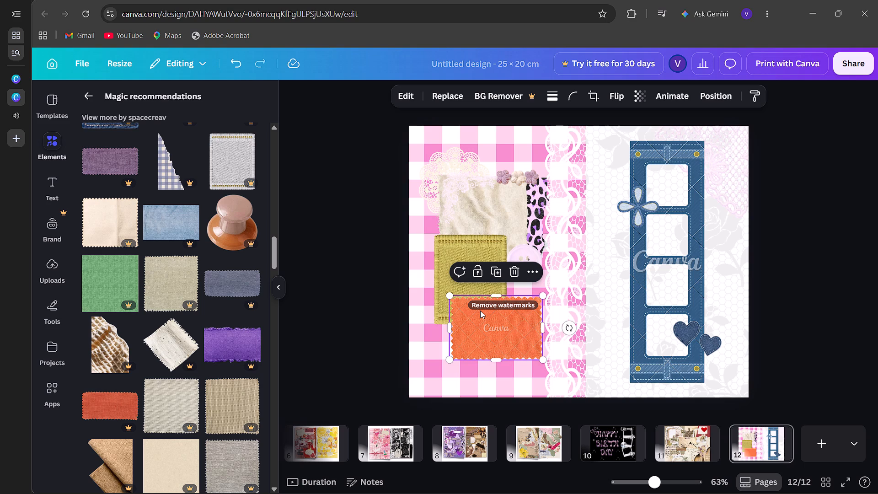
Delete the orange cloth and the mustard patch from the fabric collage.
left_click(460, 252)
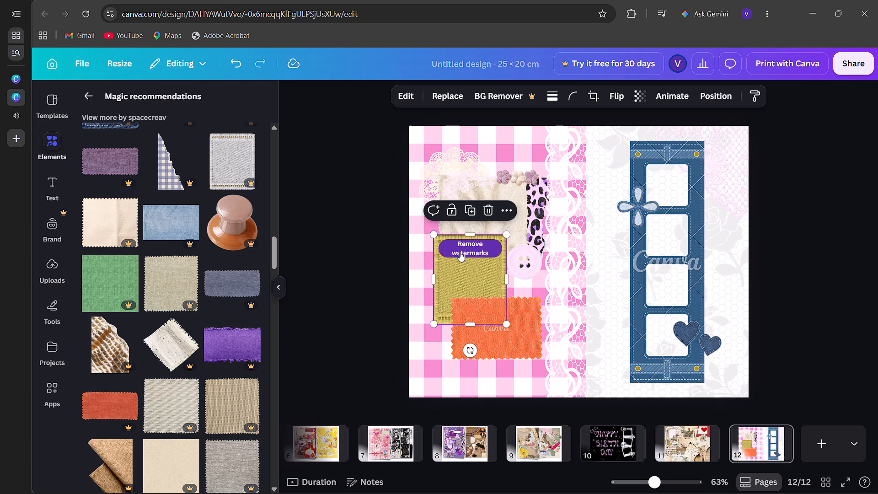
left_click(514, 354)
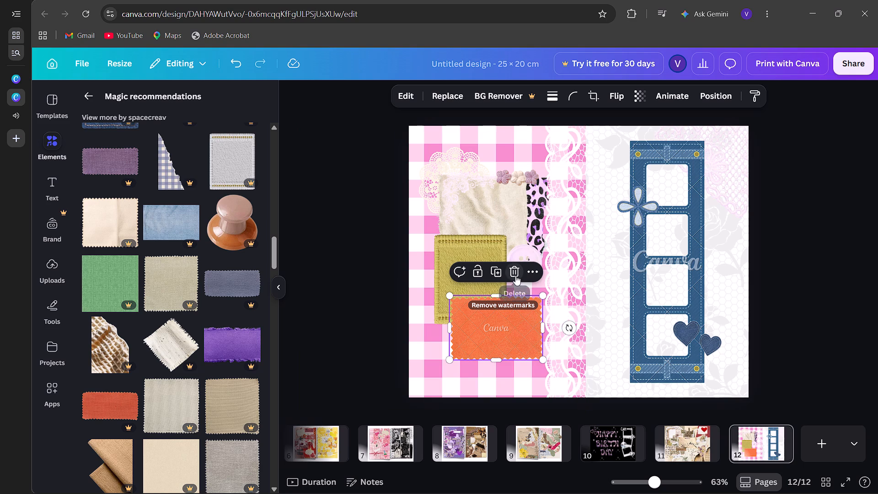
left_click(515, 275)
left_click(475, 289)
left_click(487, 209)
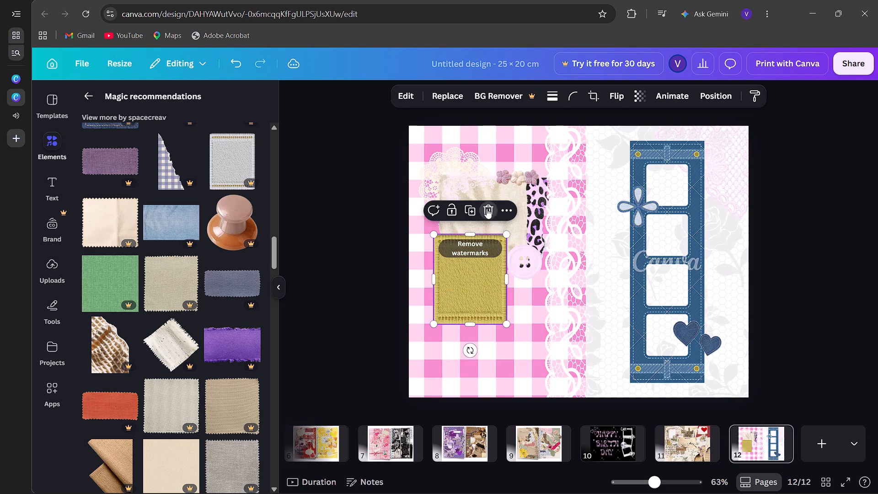
Return to the cloth search results and search graphics for cloth pink.
left_click(78, 94)
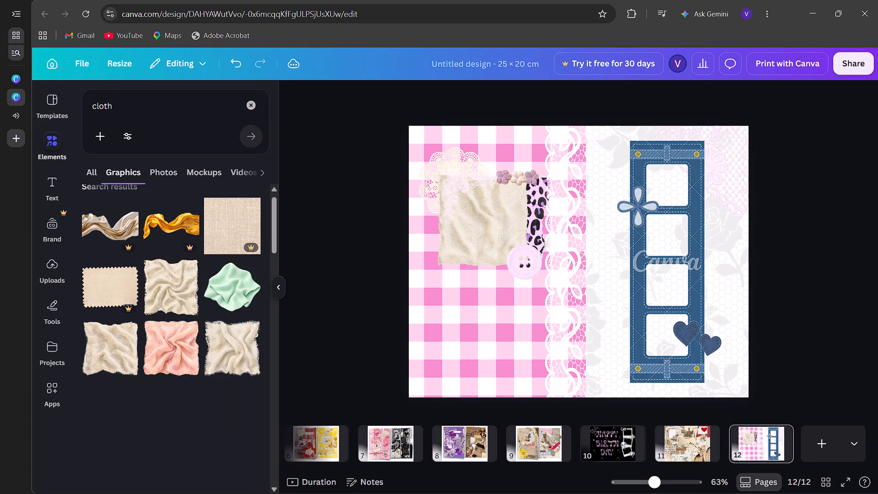
left_click(117, 107)
type("pink")
key("Return")
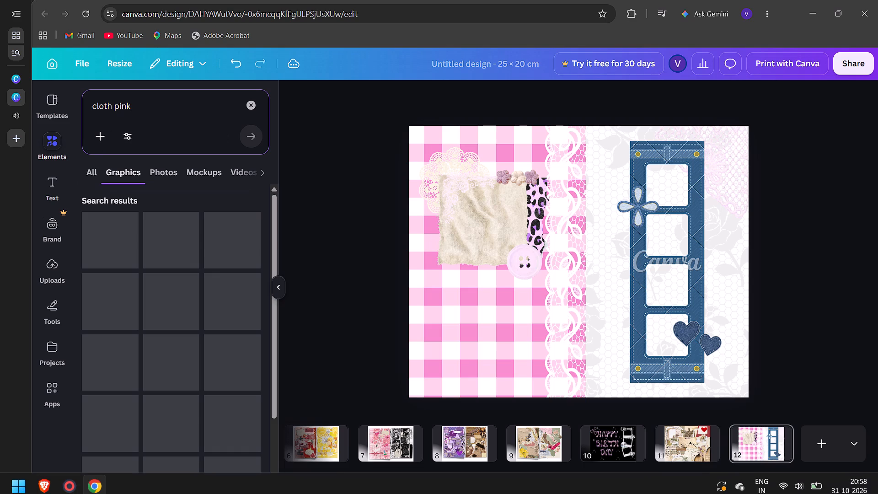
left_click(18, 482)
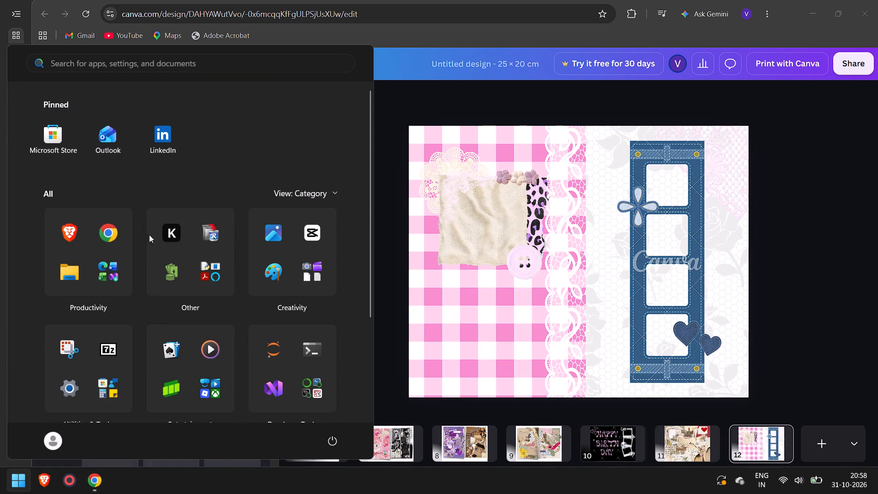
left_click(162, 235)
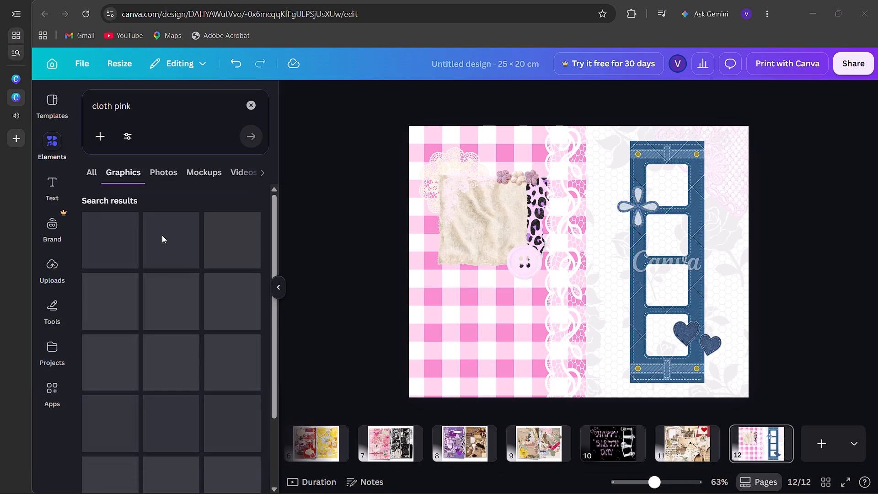
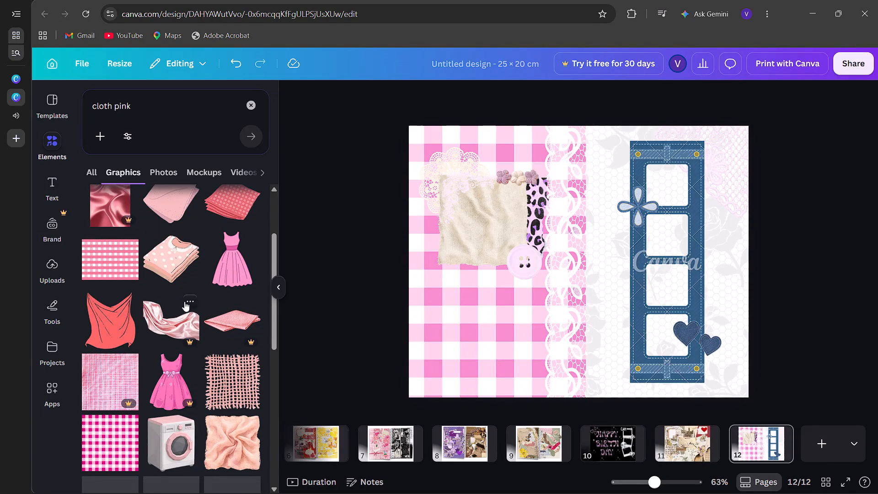
Look through the pink cloth graphics for a fabric piece suited to the gingham page's fabric collage.
scroll(184, 301, "down", 1)
scroll(184, 301, "up", 5)
scroll(184, 301, "down", 3)
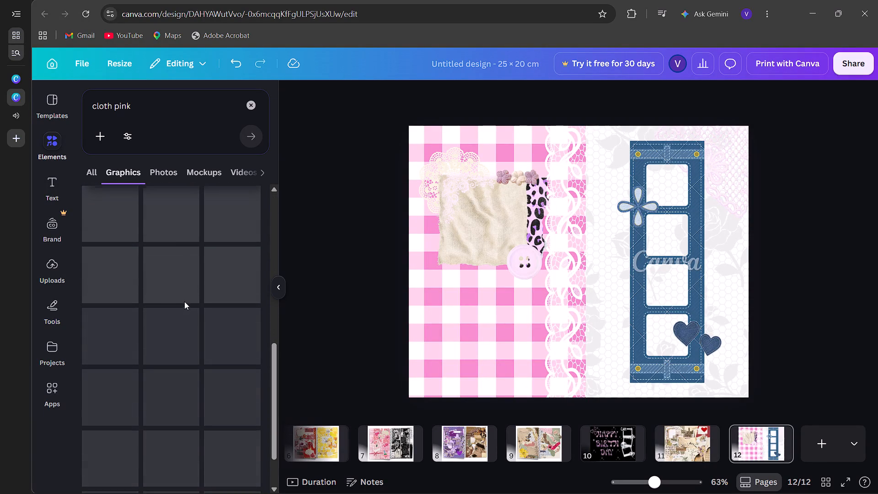
scroll(184, 301, "down", 1)
scroll(184, 301, "up", 1)
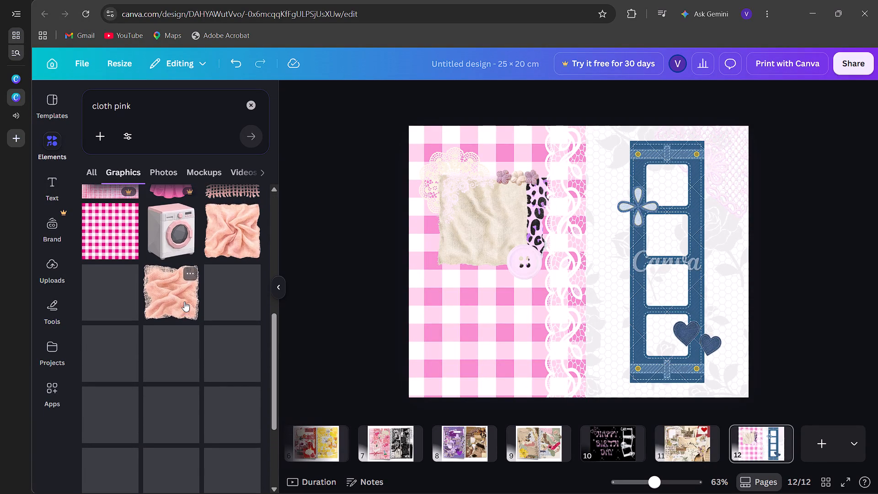
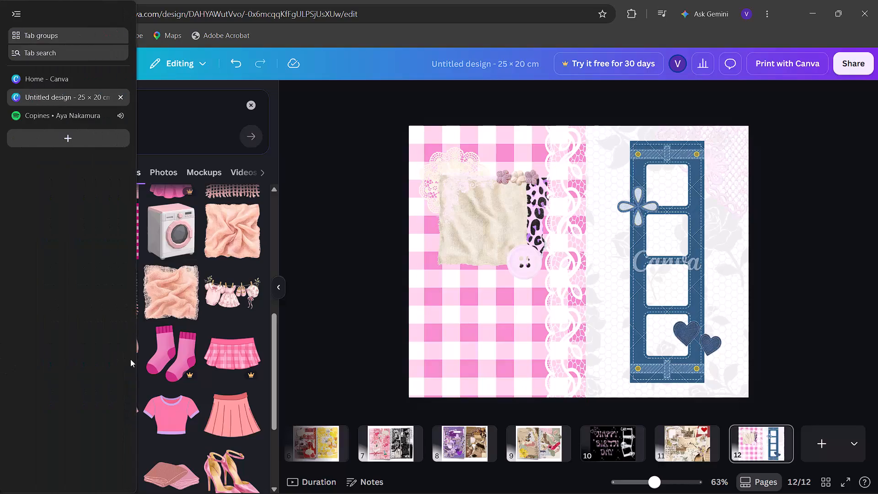
Browse further through the "cloth pink" graphics results for a fabric scrap to layer into the gingham page's collage.
scroll(215, 311, "down", 2)
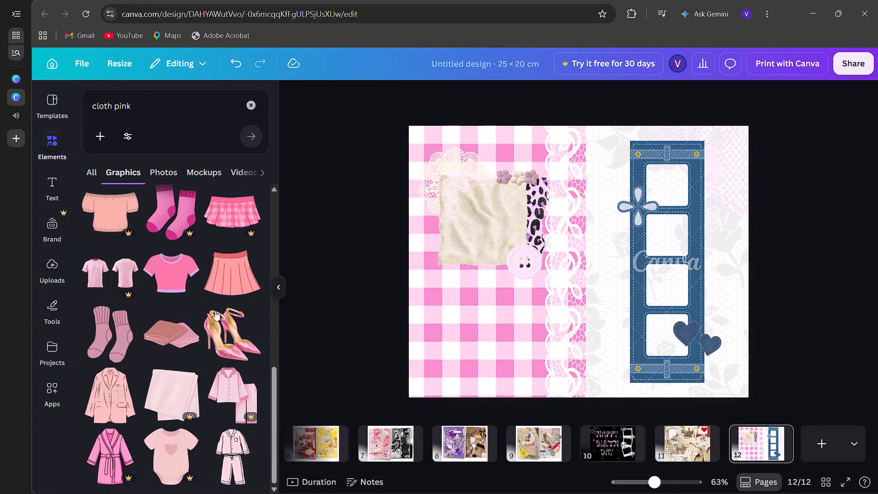
scroll(215, 311, "down", 6)
scroll(215, 311, "up", 3)
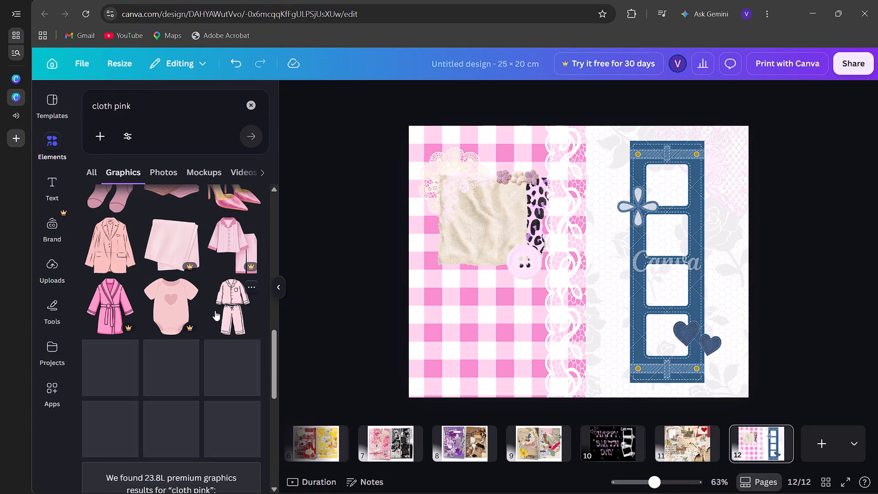
scroll(215, 311, "down", 4)
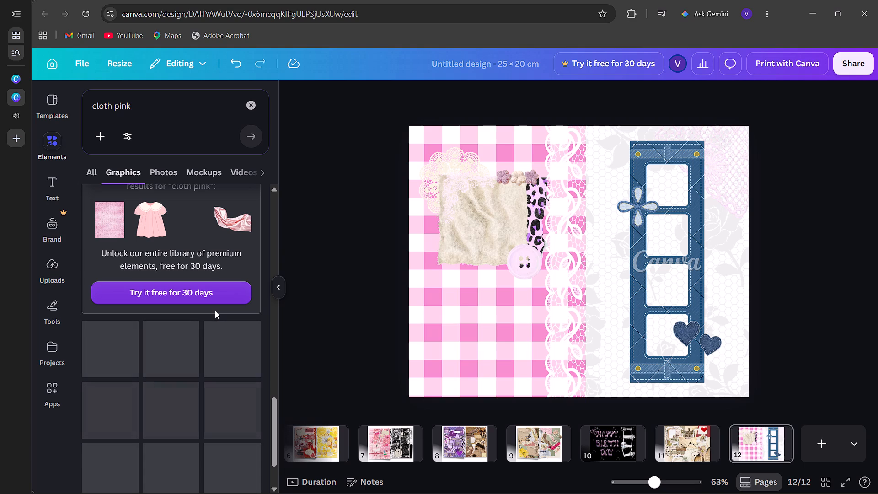
scroll(215, 311, "up", 6)
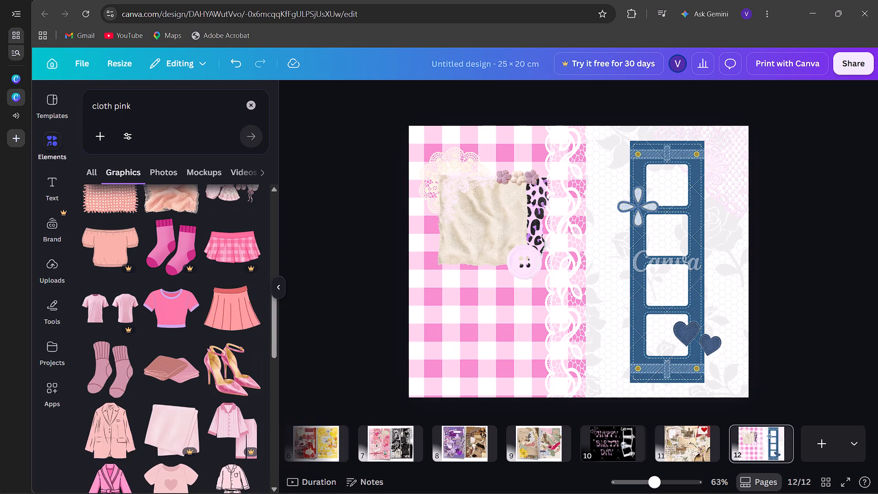
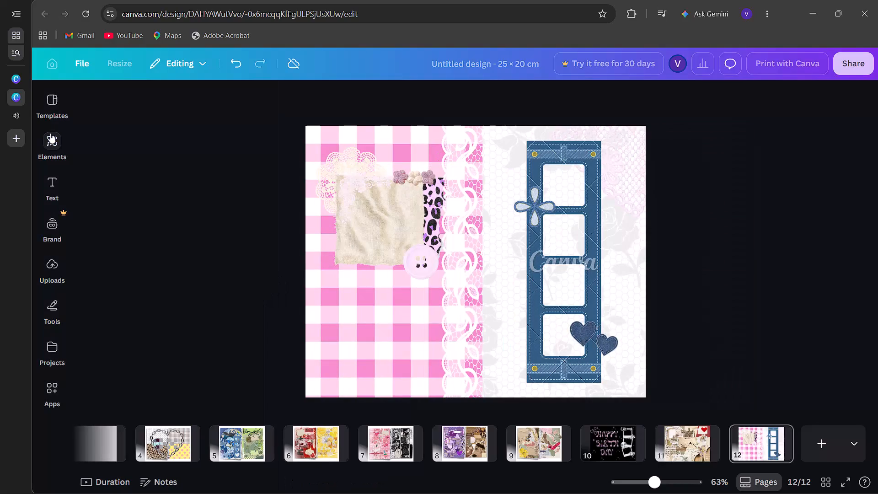
Open the elements library to find another piece for the gingham page's collage.
left_click(55, 144)
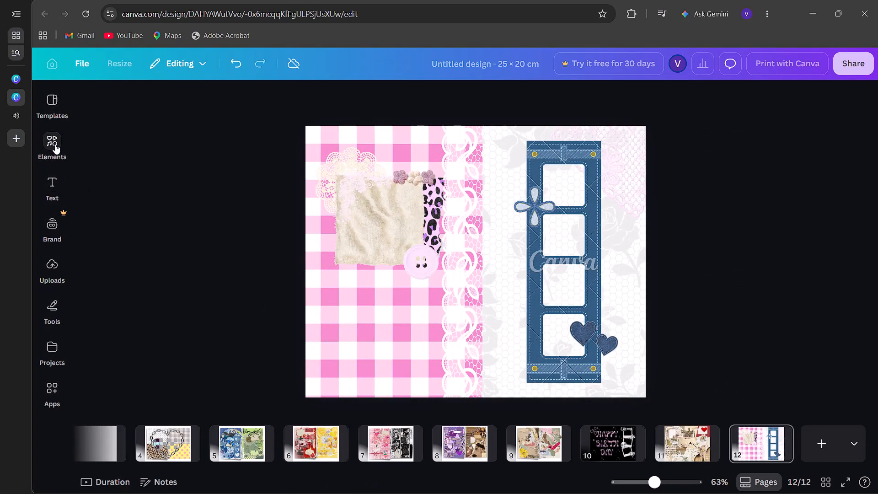
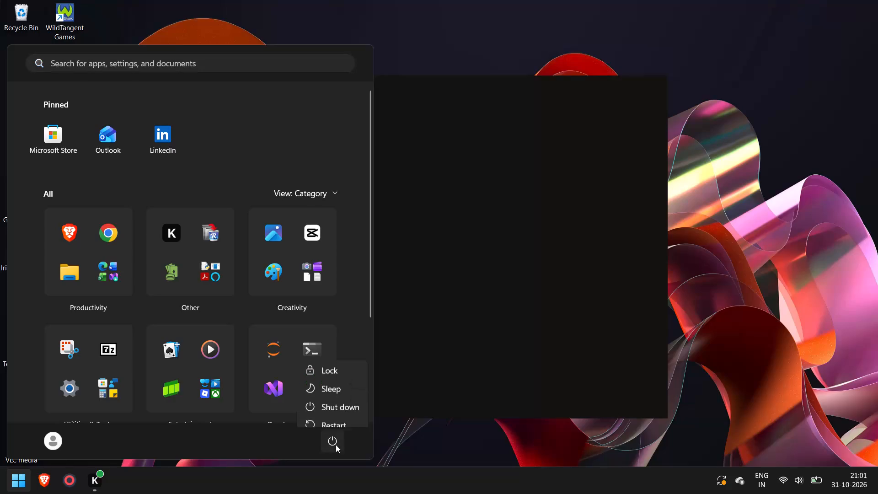
Leave the design and put the computer to sleep using the Windows power options.
left_click(344, 389)
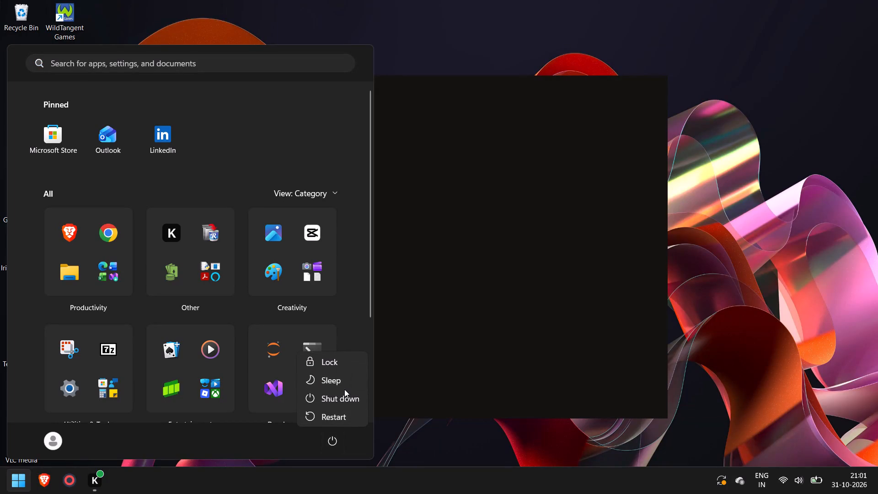